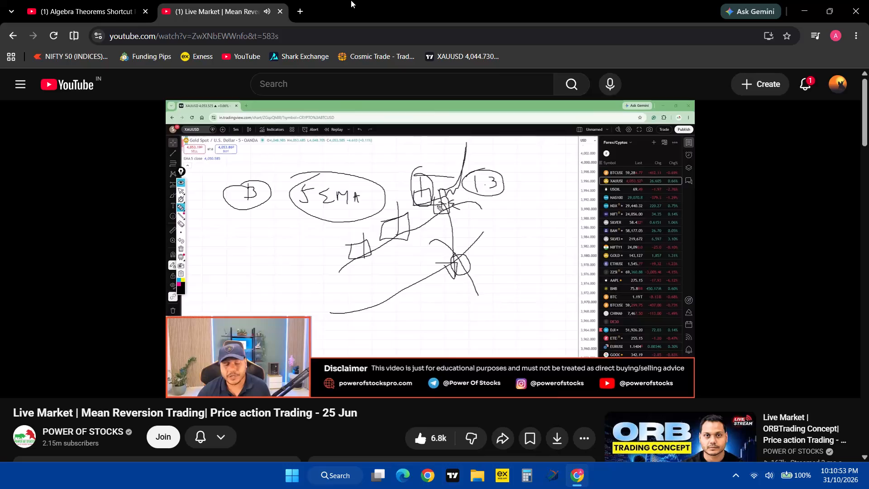
Open the Exness web trading terminal in a new browser tab.
left_click(304, 7)
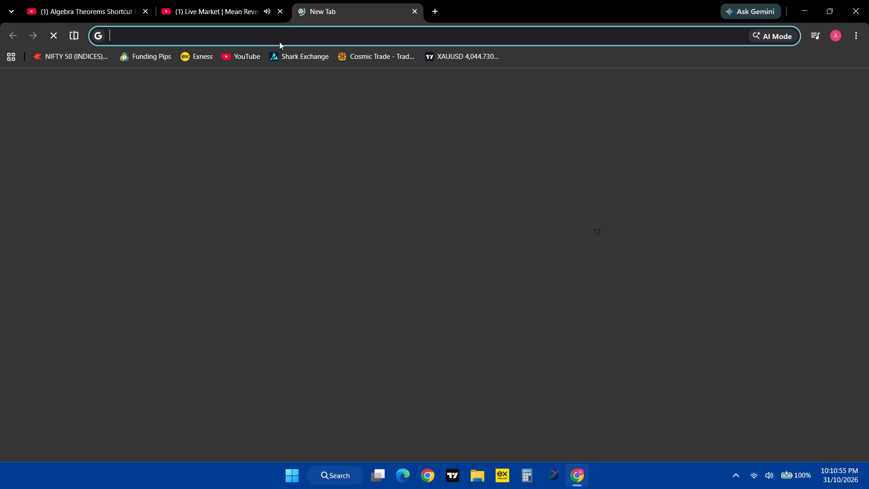
left_click(203, 53)
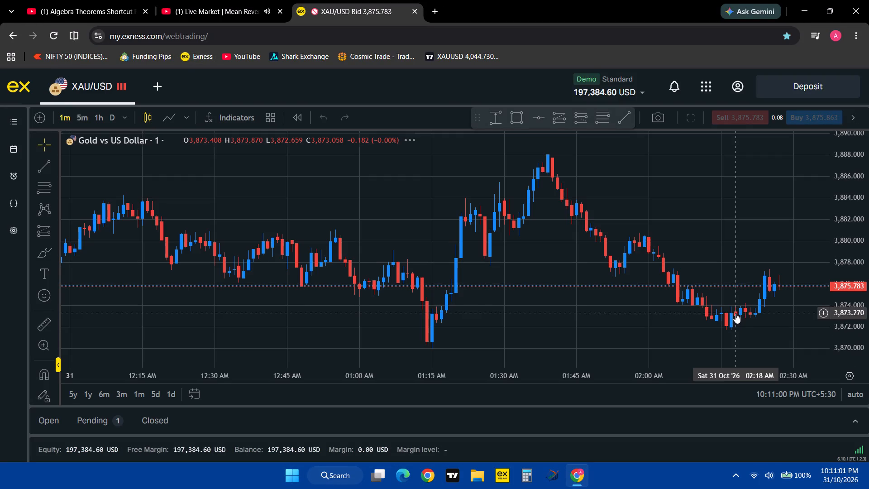
Switch the XAU/USD chart to the daily timeframe.
left_click_drag(738, 336, 553, 298)
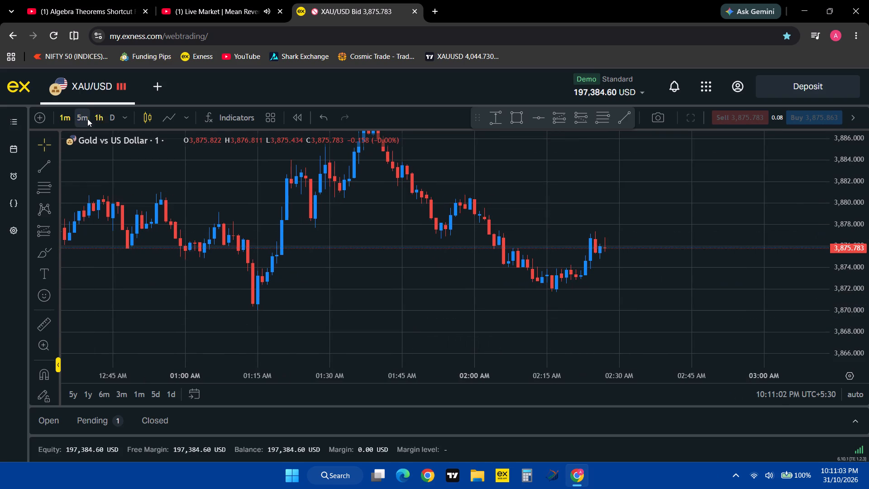
left_click(81, 119)
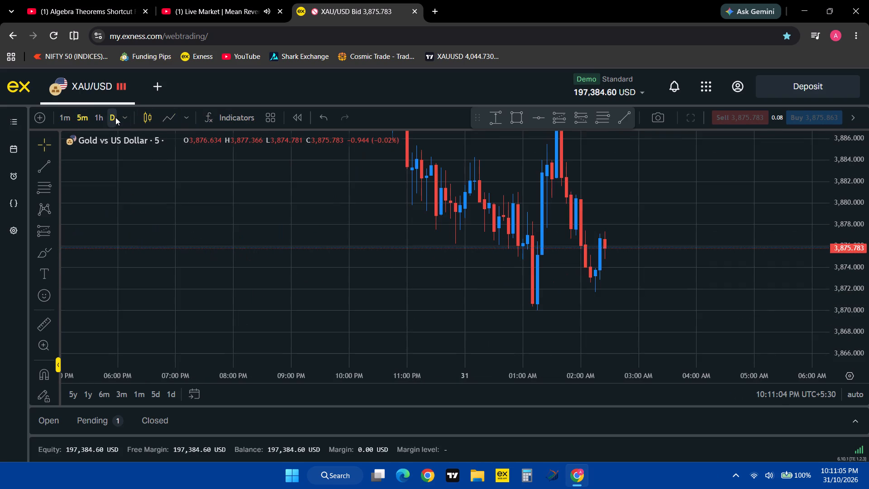
left_click(115, 117)
Draw a horizontal line at about 4,005.4 on the daily chart, near the open of the last large red candle.
left_click_drag(692, 172, 807, 357)
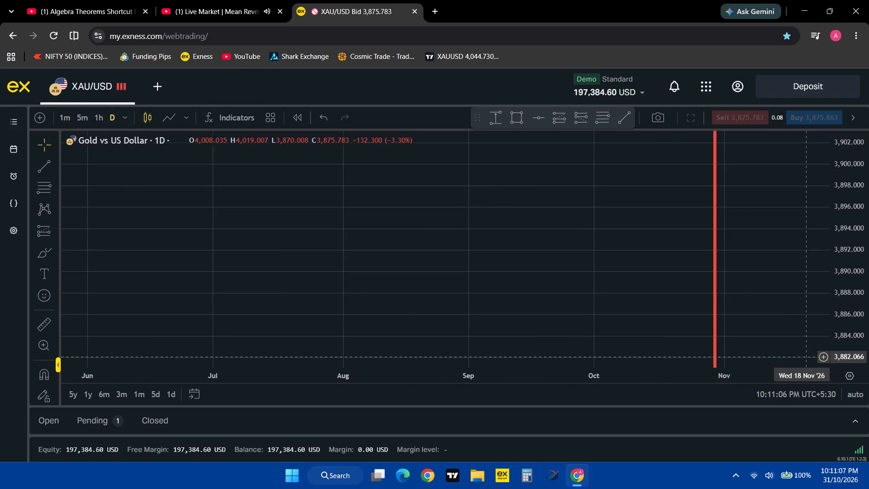
left_click_drag(838, 169, 780, 483)
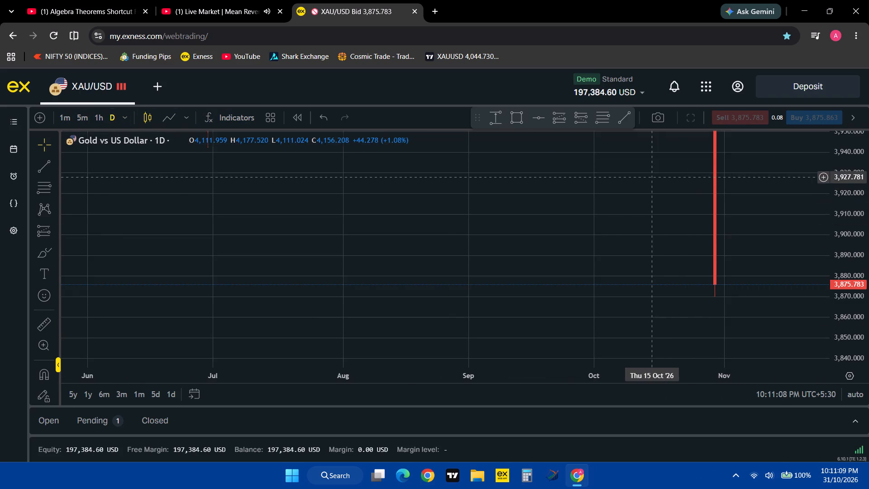
left_click_drag(651, 177, 473, 372)
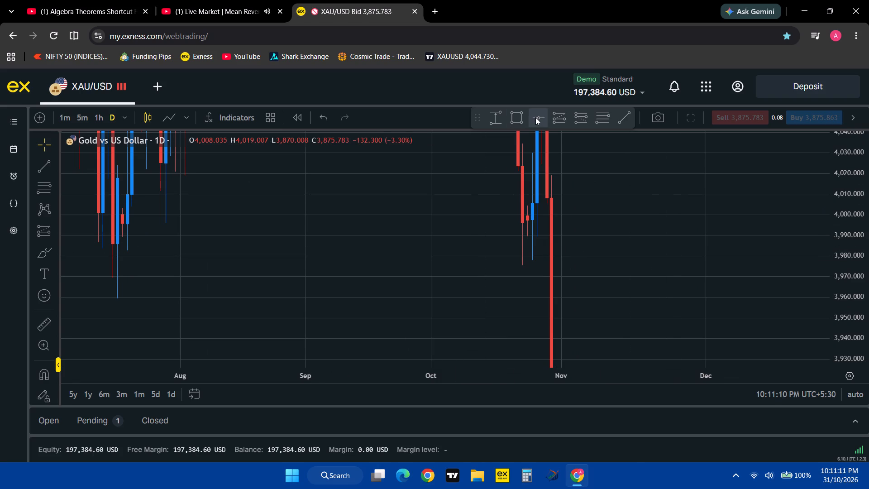
left_click(535, 117)
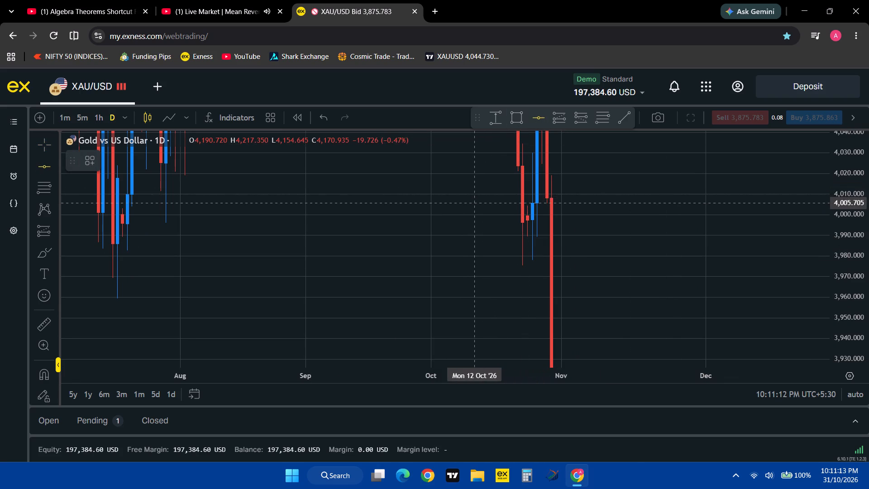
left_click(473, 202)
left_click(473, 202)
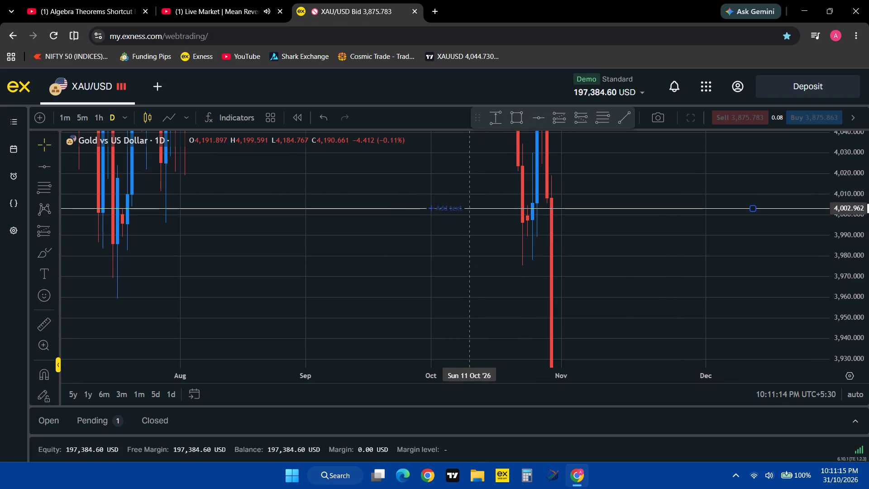
left_click(472, 204)
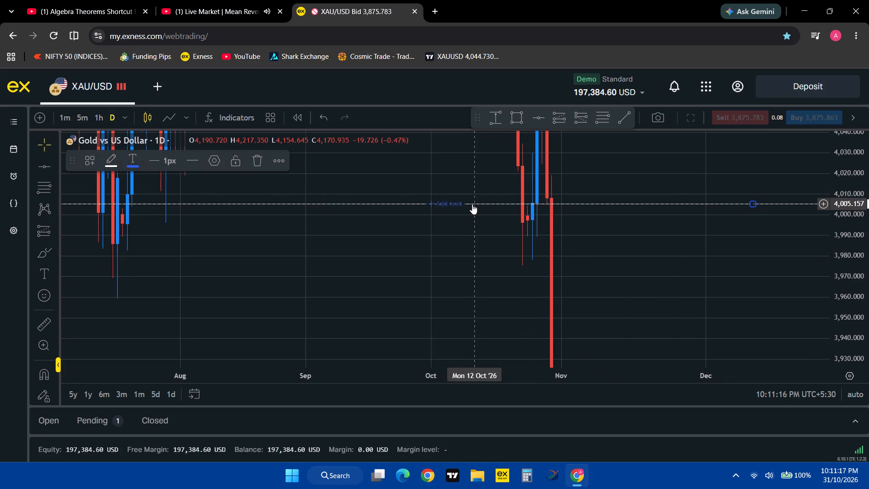
left_click(468, 240)
left_click_drag(468, 240, 425, 235)
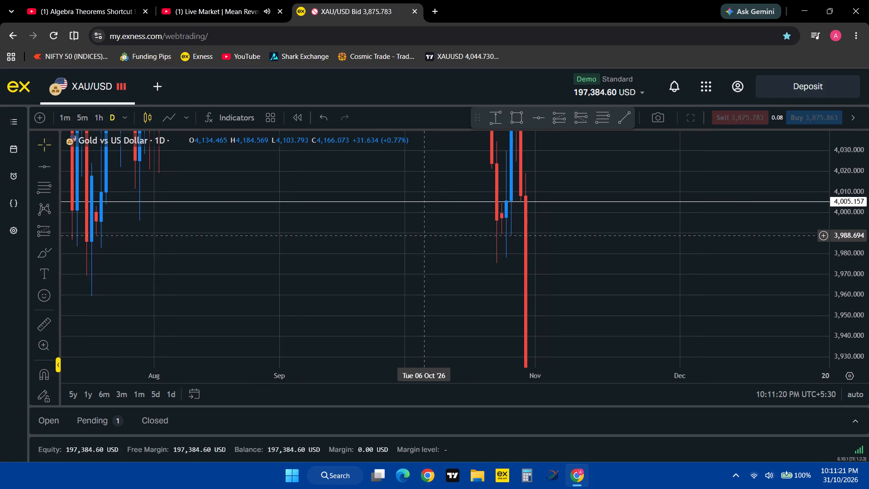
left_click(423, 201)
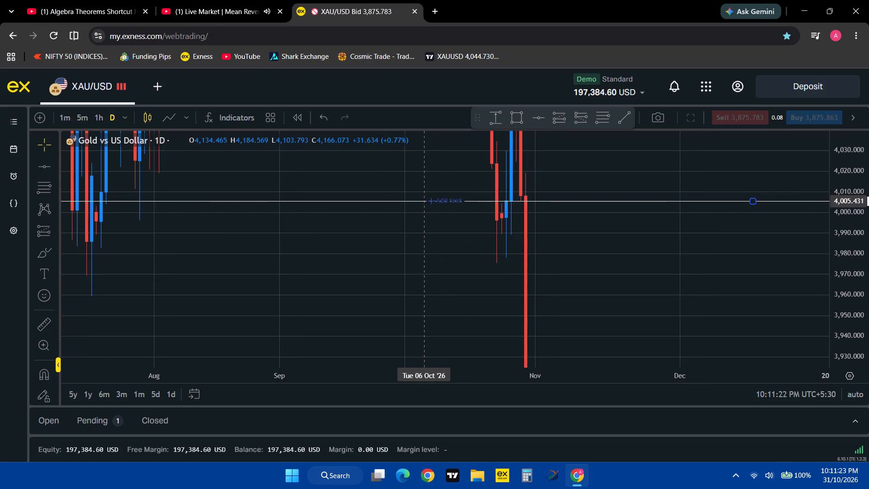
Switch the gold chart to the 5-minute timeframe and inspect the 30 October candles around the horizontal line.
left_click(82, 121)
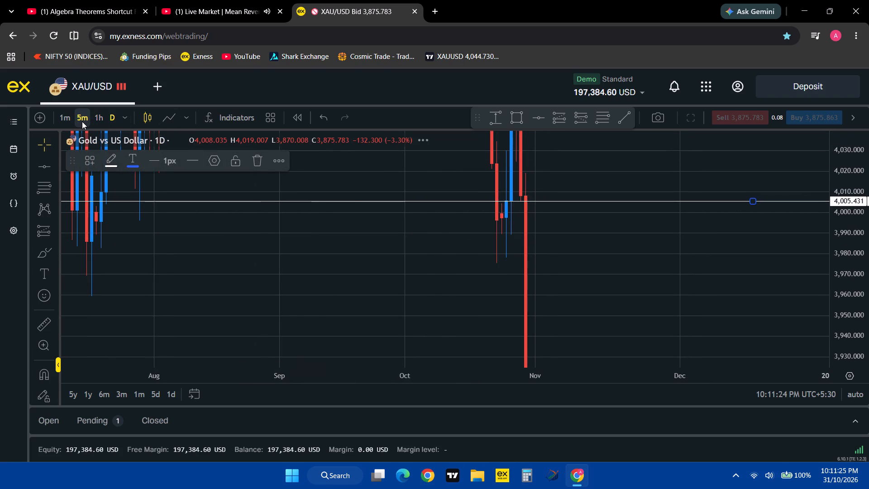
left_click_drag(262, 231, 752, 292)
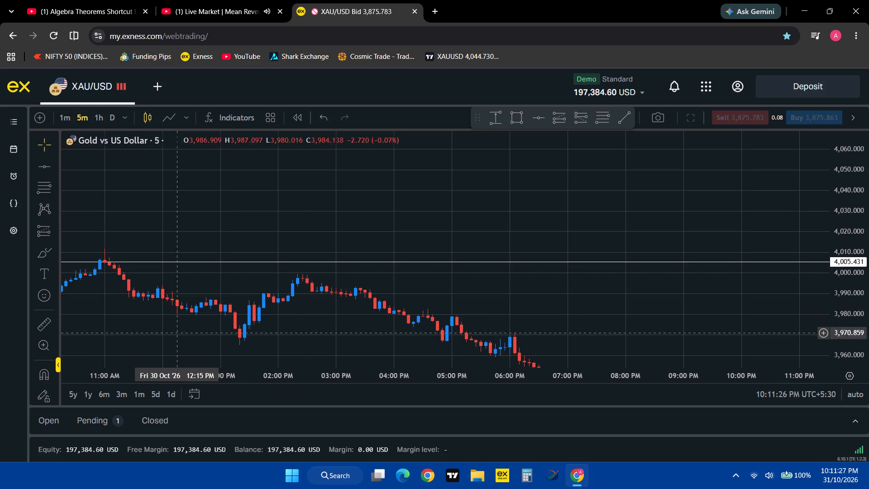
left_click_drag(201, 379, 372, 349)
left_click_drag(208, 324, 598, 258)
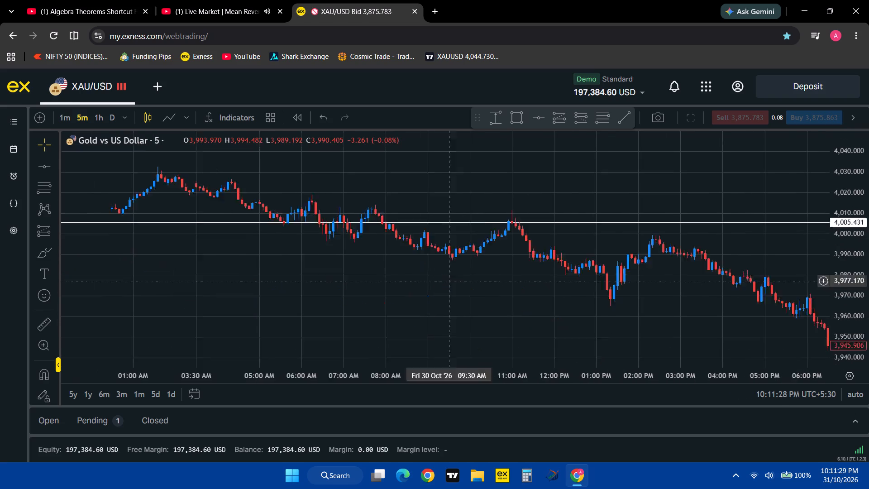
left_click_drag(598, 258, 685, 256)
left_click_drag(571, 253, 407, 292)
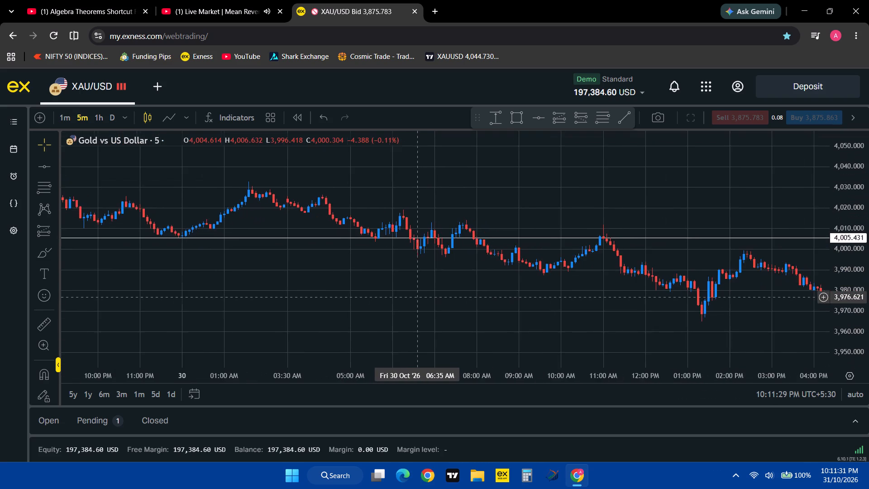
left_click_drag(407, 292, 395, 286)
left_click_drag(559, 164, 536, 181)
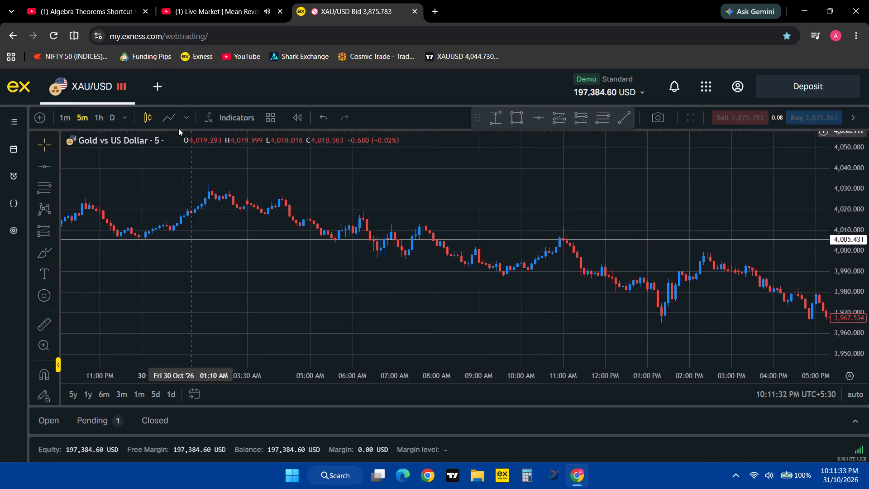
Add the Moving Average Exponential indicator to the 5-minute chart.
left_click(229, 115)
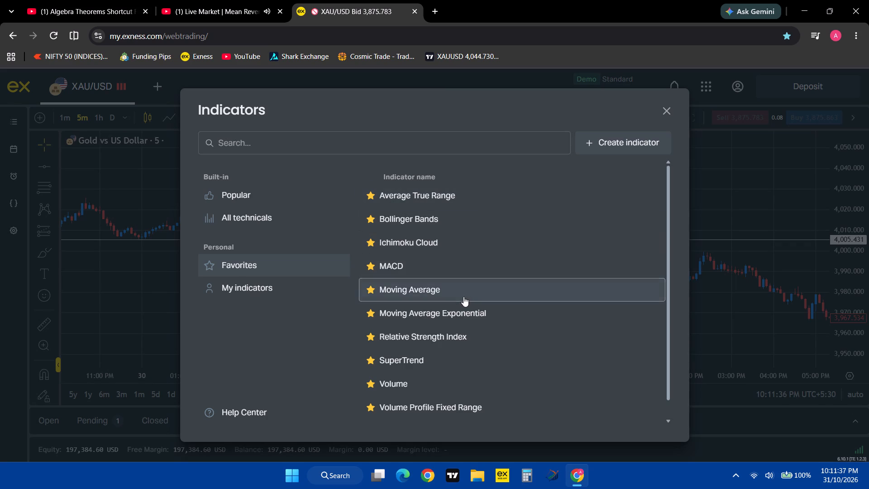
left_click(462, 314)
left_click(138, 292)
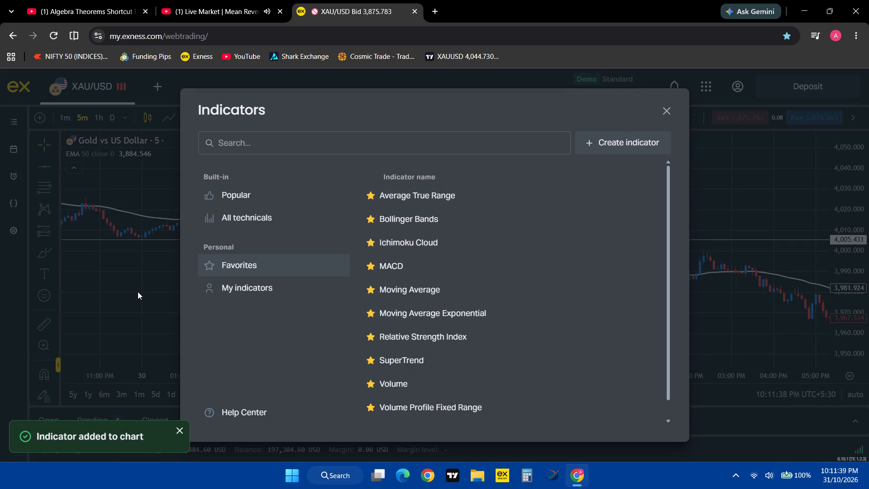
Style the EMA plot as an orange line with the thinnest thickness.
left_click(123, 150)
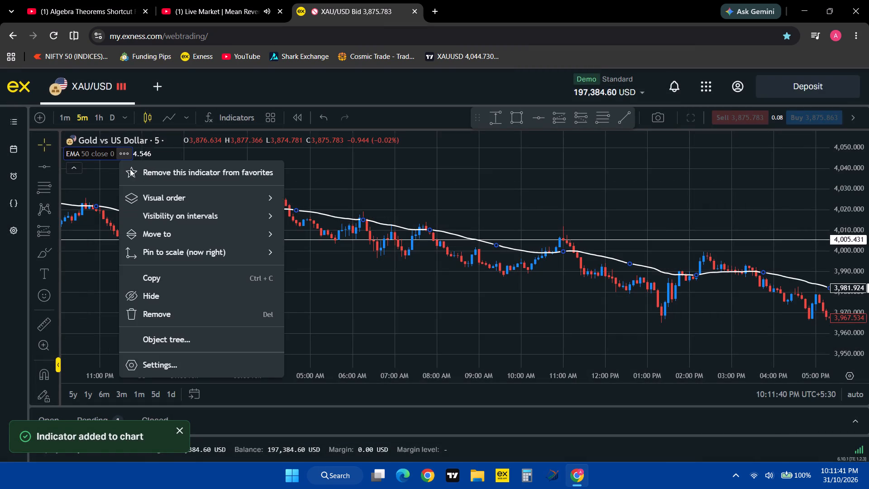
left_click(193, 364)
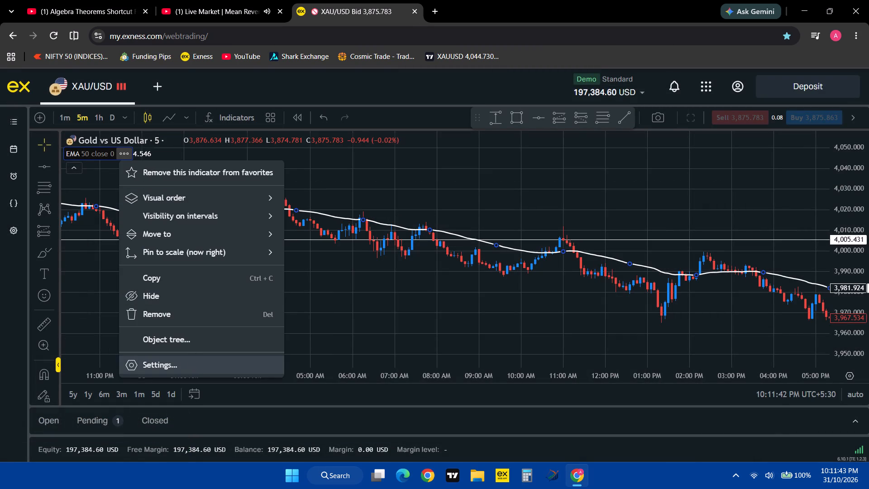
left_click(443, 197)
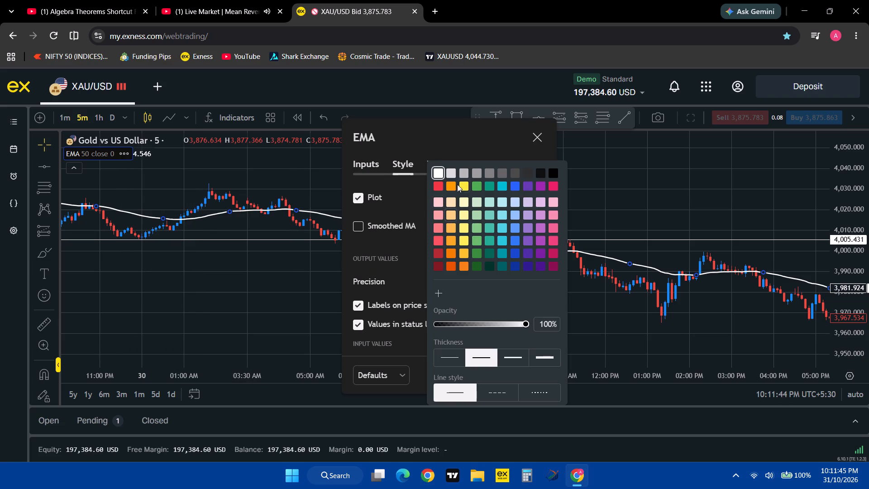
left_click(454, 184)
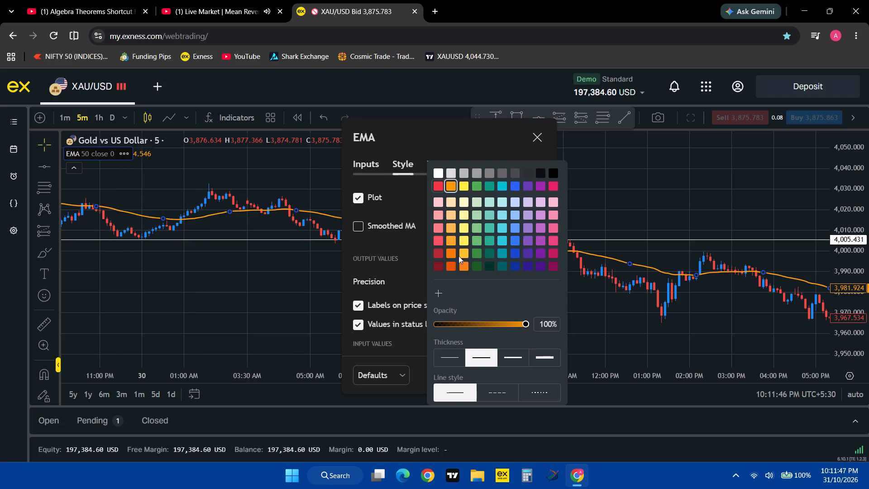
left_click(450, 361)
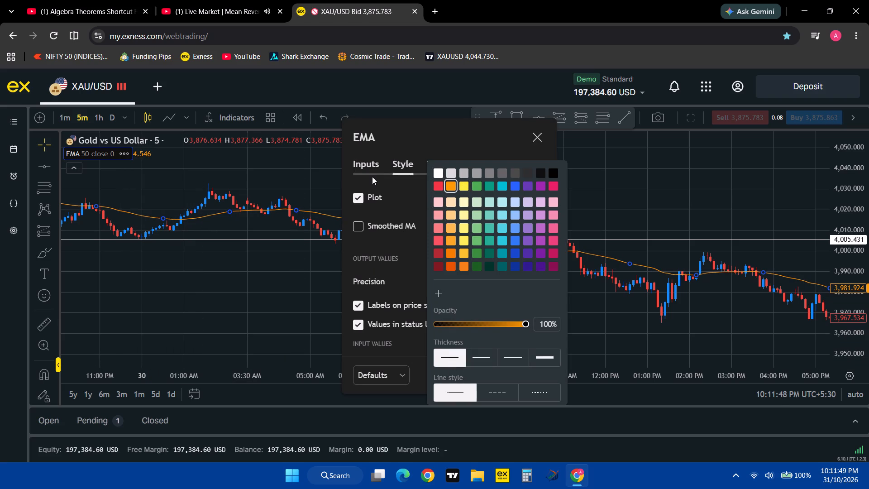
Set the EMA length to 5.
left_click(372, 171)
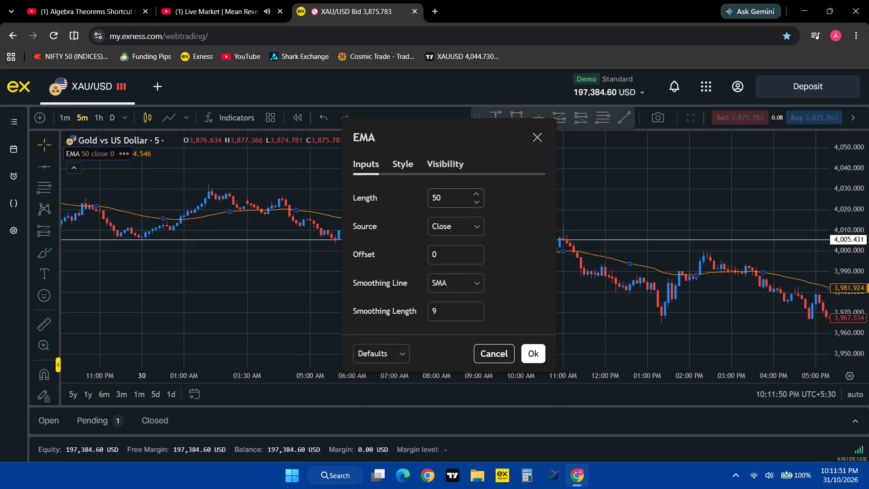
double_click(447, 194)
key("5")
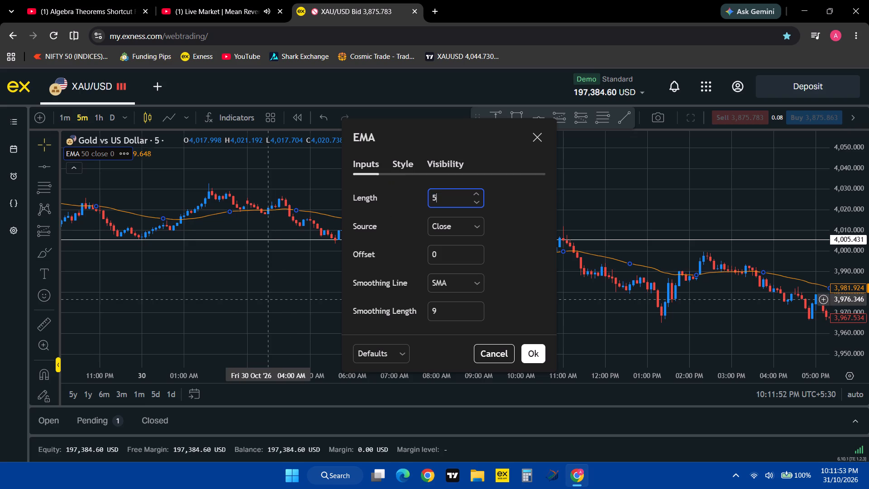
left_click(268, 300)
Examine how the 30 October 5-minute candles behave around the 5-period EMA and the horizontal line at 4,005.431.
left_click_drag(311, 287, 377, 289)
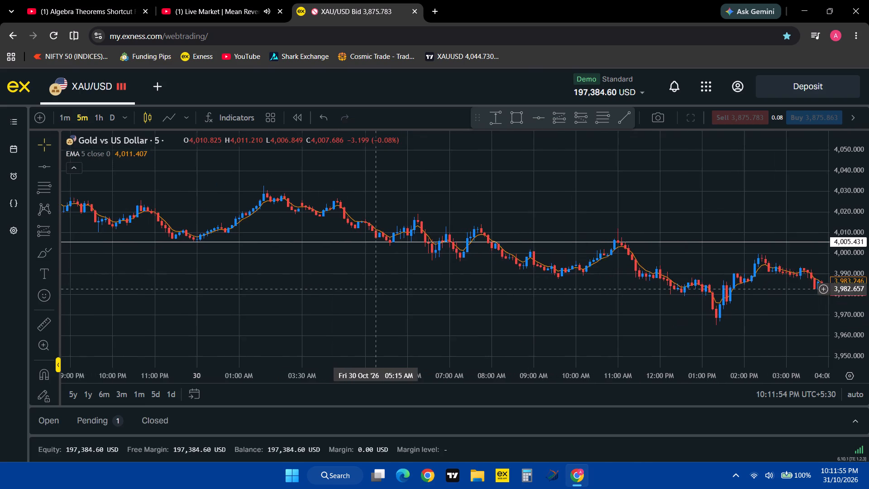
left_click_drag(377, 289, 327, 286)
left_click_drag(846, 314, 833, 247)
left_click_drag(436, 311, 440, 328)
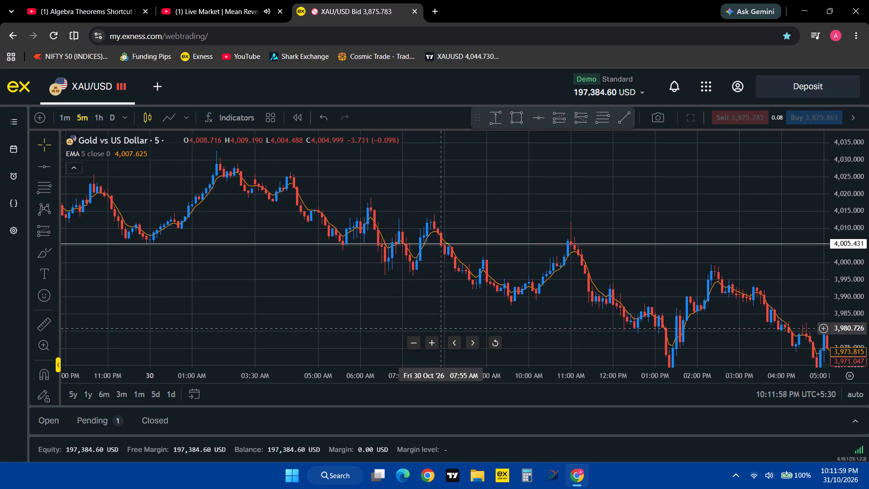
left_click_drag(440, 328, 440, 329)
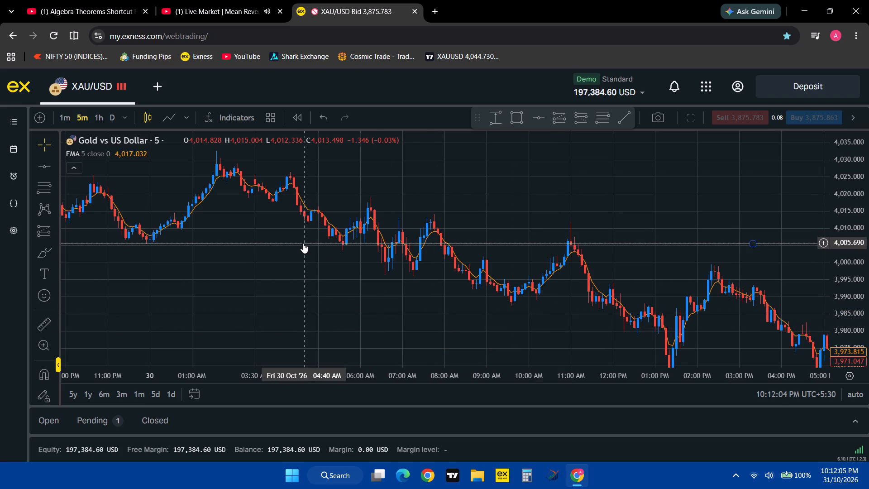
left_click_drag(290, 297, 274, 319)
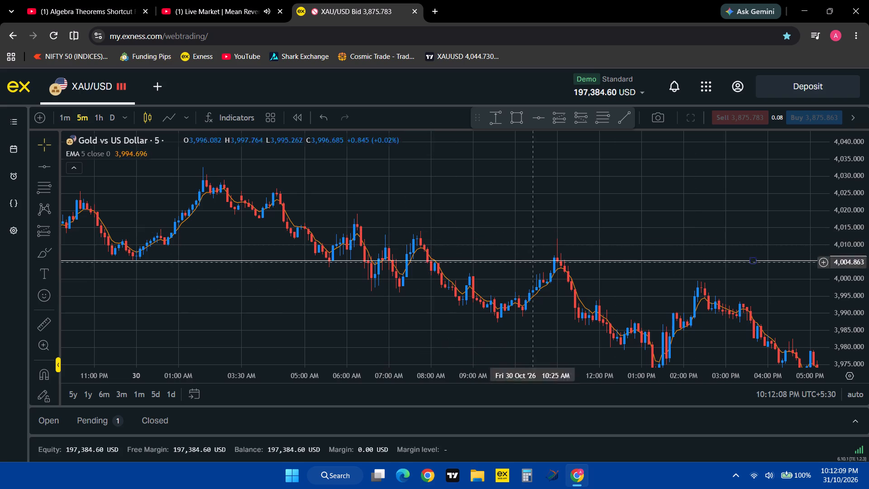
left_click_drag(858, 337, 863, 139)
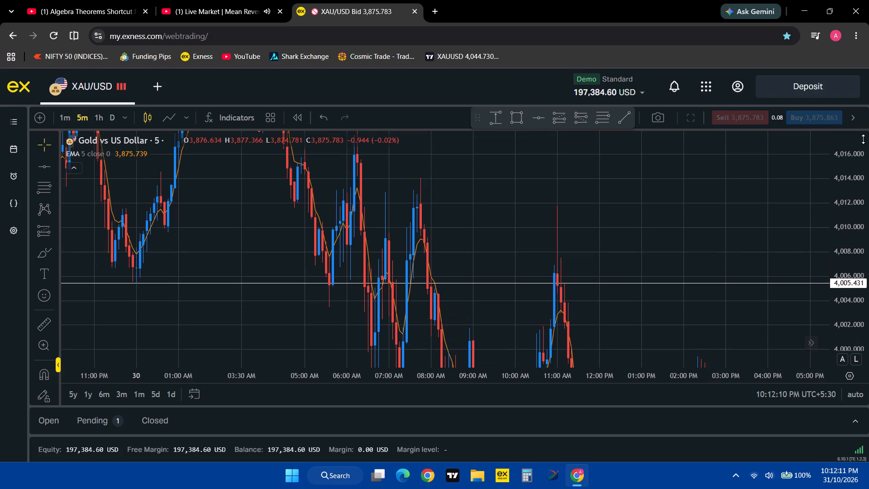
left_click_drag(713, 208, 745, 212)
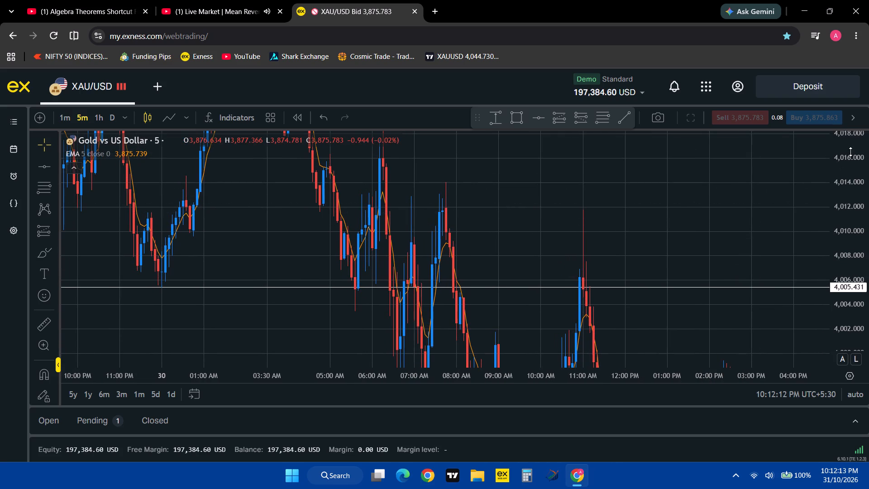
left_click_drag(850, 152, 805, 371)
left_click_drag(517, 343, 474, 326)
left_click_drag(868, 336, 868, 275)
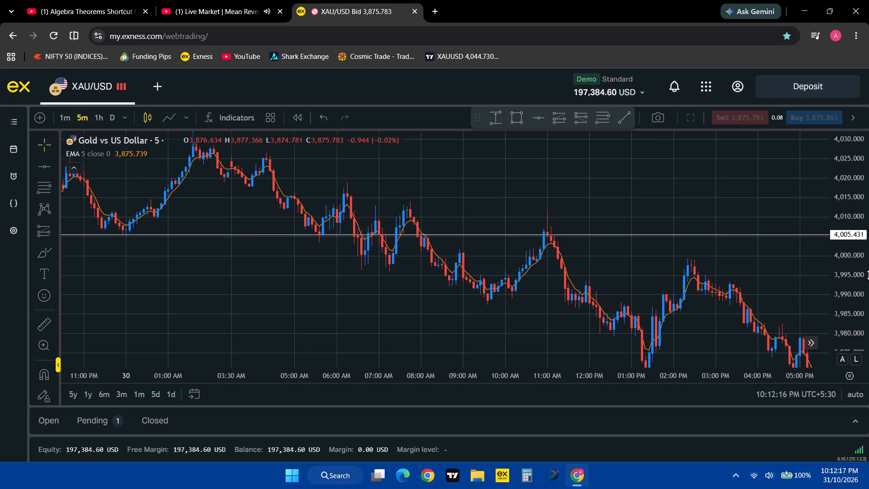
left_click_drag(286, 312, 288, 343)
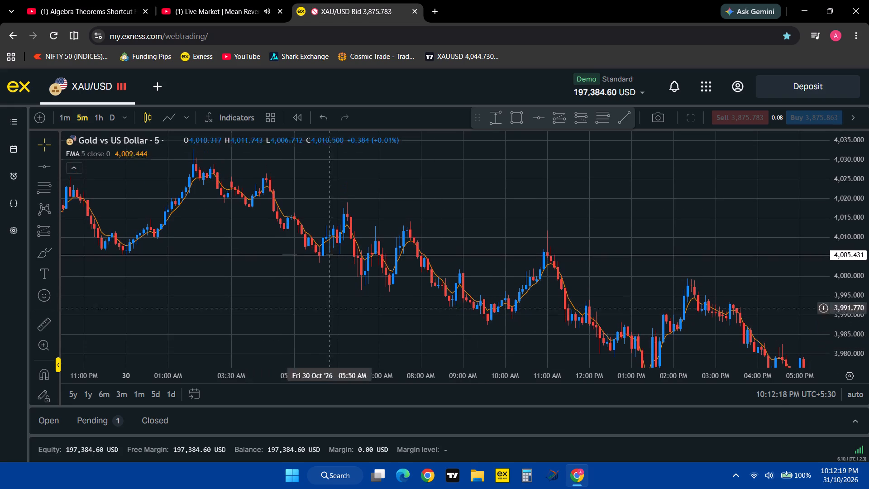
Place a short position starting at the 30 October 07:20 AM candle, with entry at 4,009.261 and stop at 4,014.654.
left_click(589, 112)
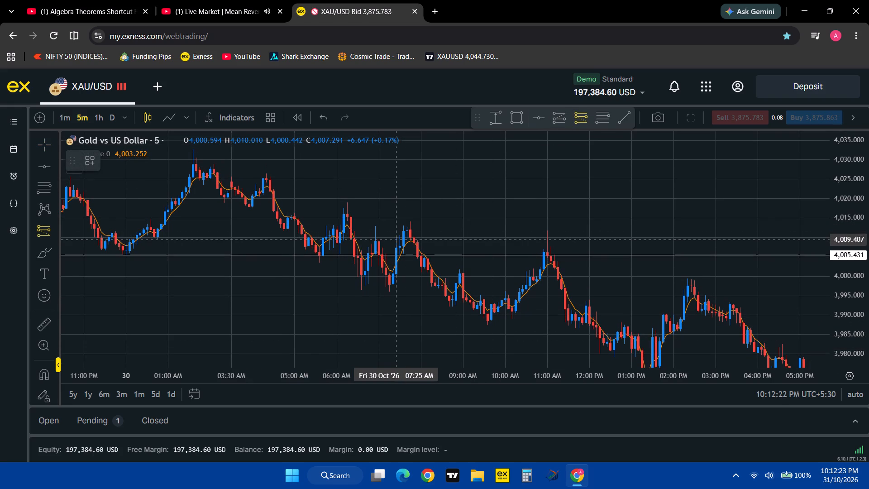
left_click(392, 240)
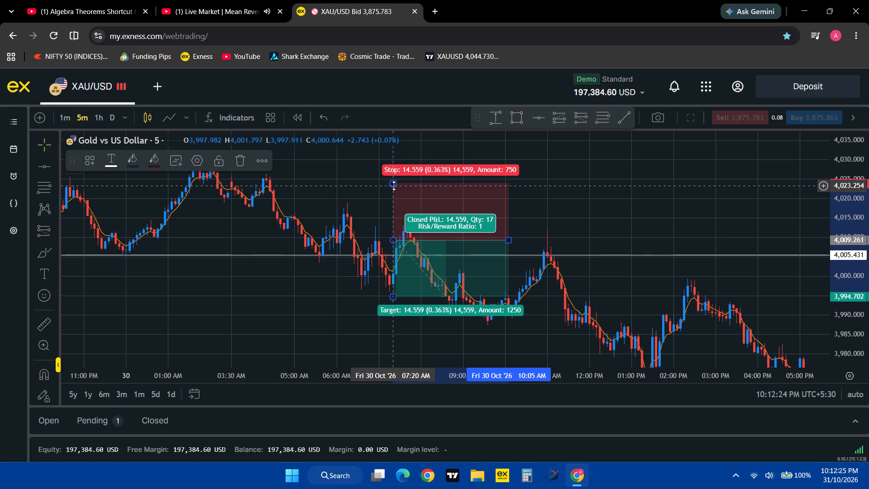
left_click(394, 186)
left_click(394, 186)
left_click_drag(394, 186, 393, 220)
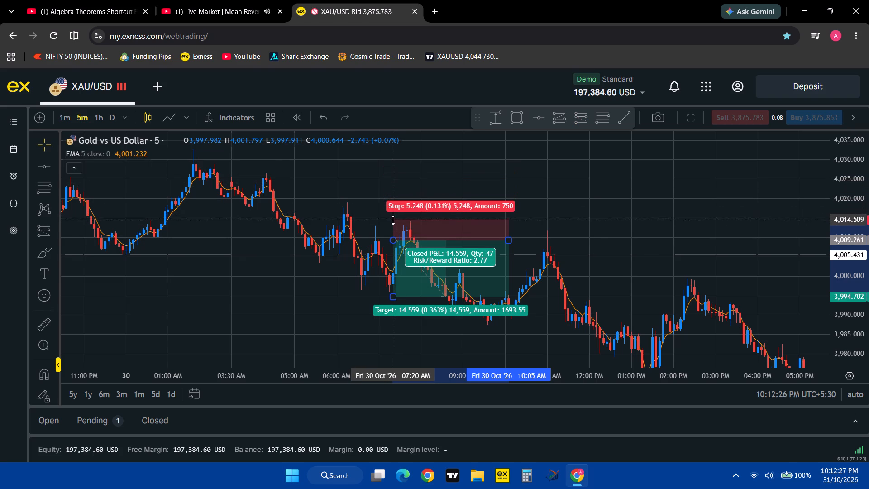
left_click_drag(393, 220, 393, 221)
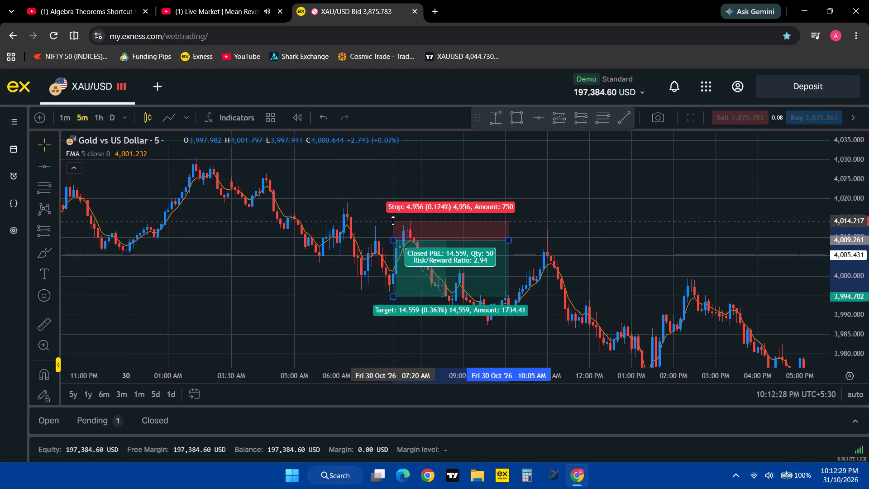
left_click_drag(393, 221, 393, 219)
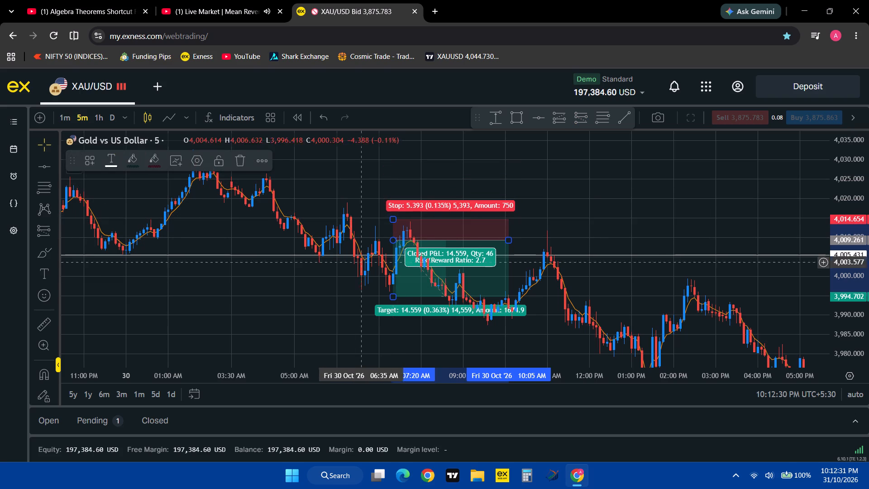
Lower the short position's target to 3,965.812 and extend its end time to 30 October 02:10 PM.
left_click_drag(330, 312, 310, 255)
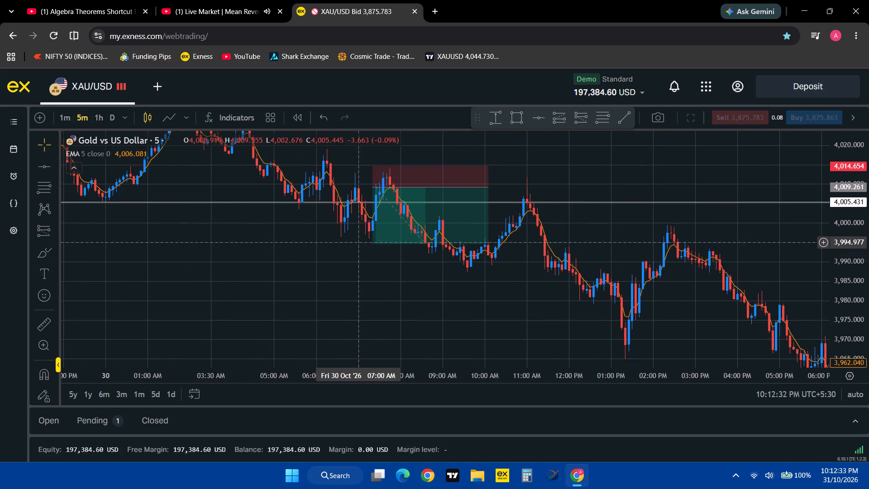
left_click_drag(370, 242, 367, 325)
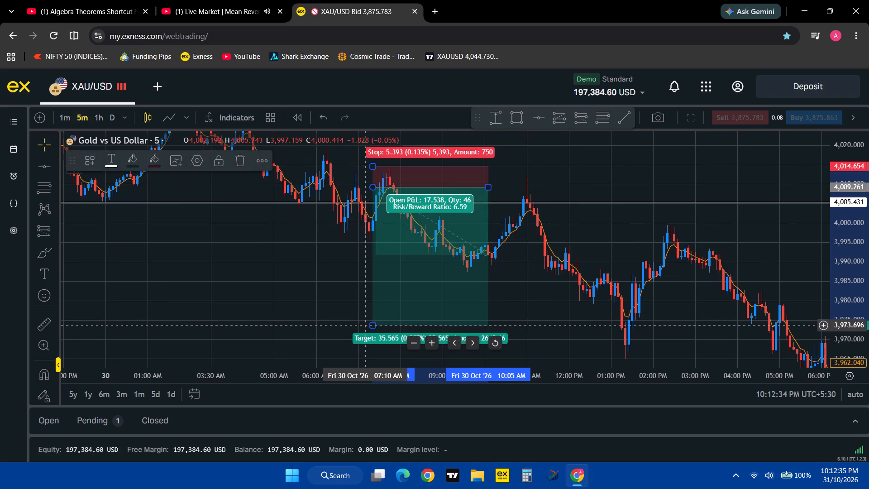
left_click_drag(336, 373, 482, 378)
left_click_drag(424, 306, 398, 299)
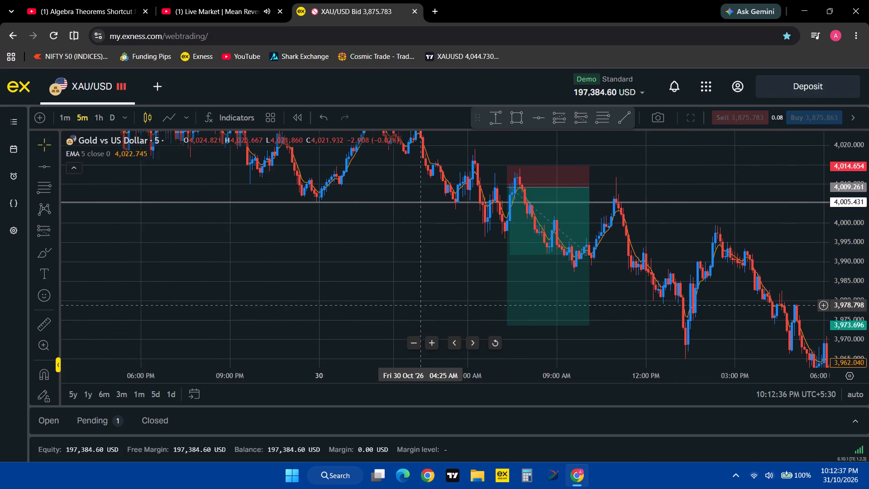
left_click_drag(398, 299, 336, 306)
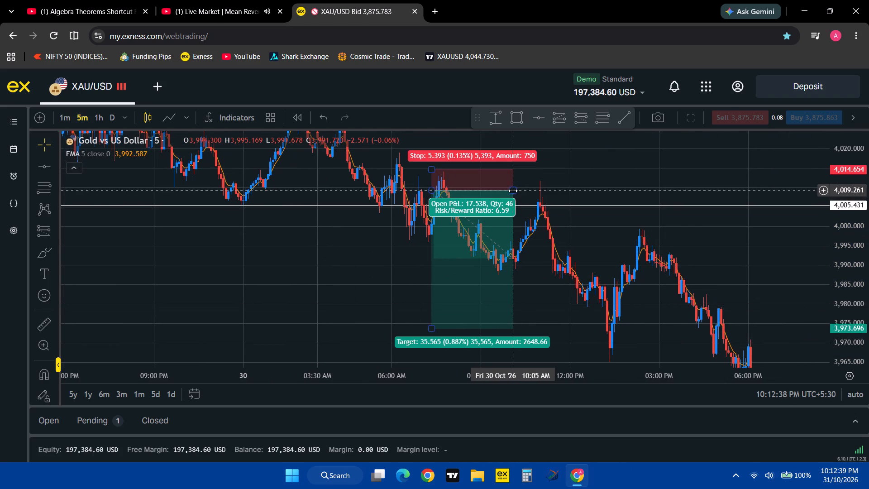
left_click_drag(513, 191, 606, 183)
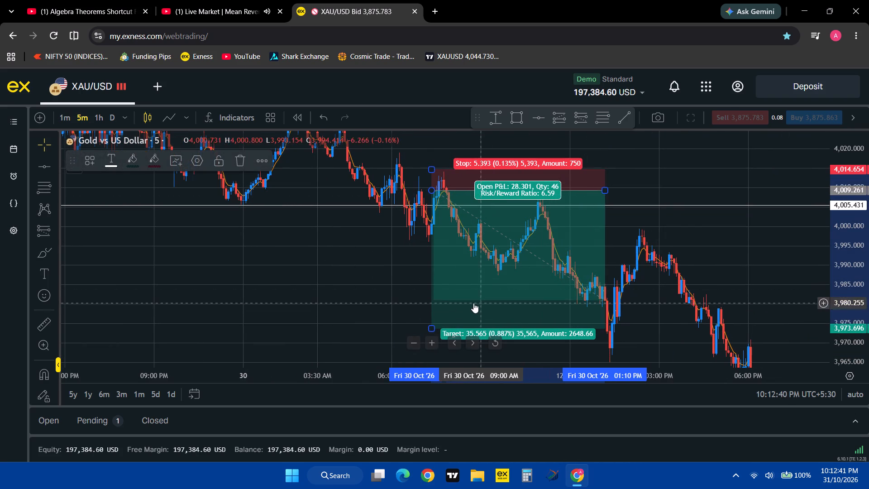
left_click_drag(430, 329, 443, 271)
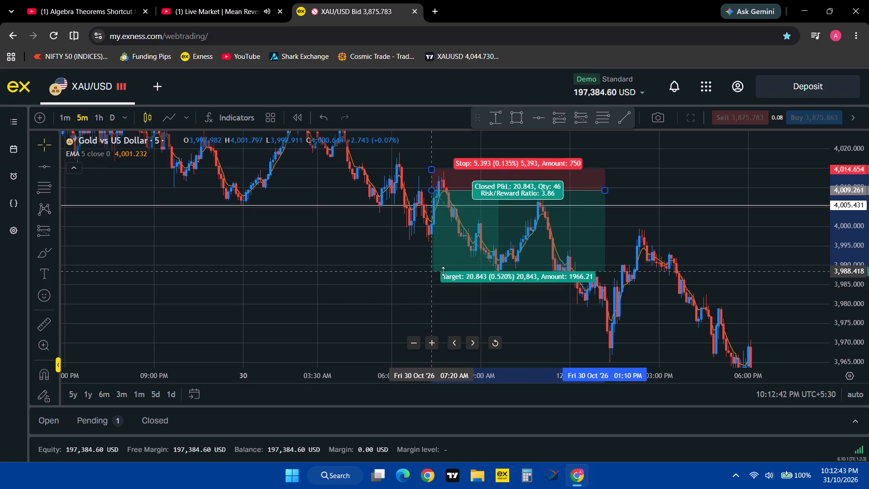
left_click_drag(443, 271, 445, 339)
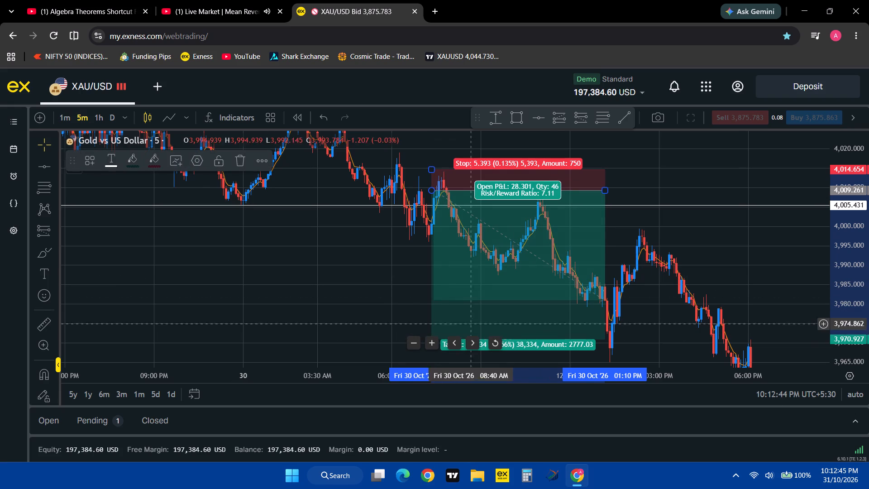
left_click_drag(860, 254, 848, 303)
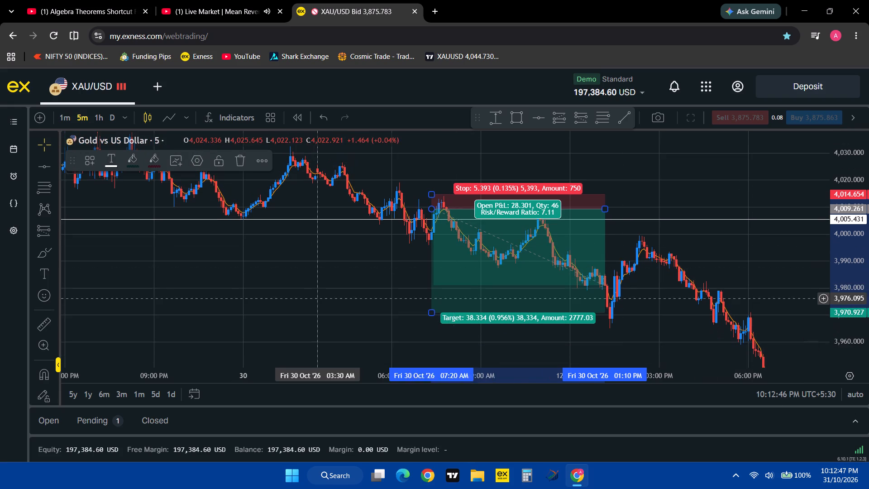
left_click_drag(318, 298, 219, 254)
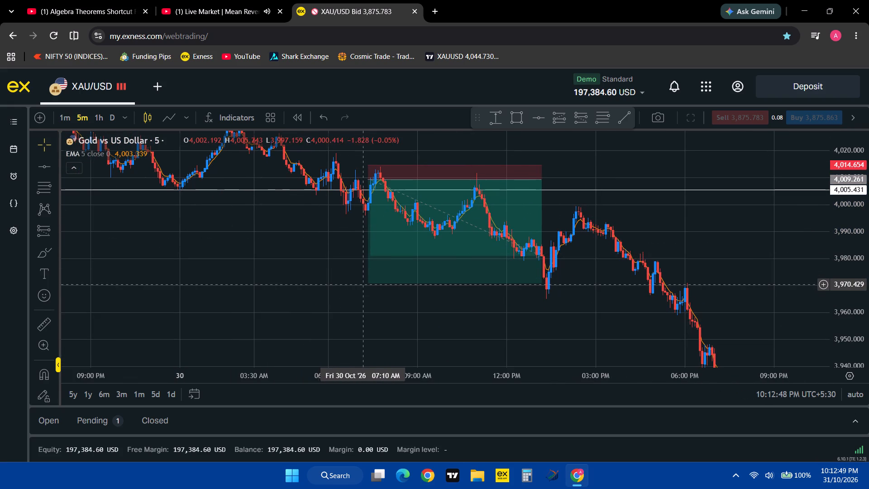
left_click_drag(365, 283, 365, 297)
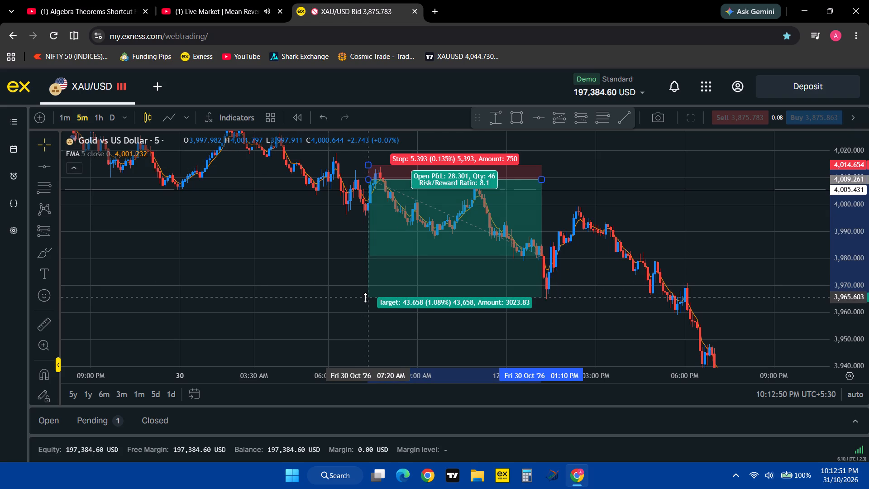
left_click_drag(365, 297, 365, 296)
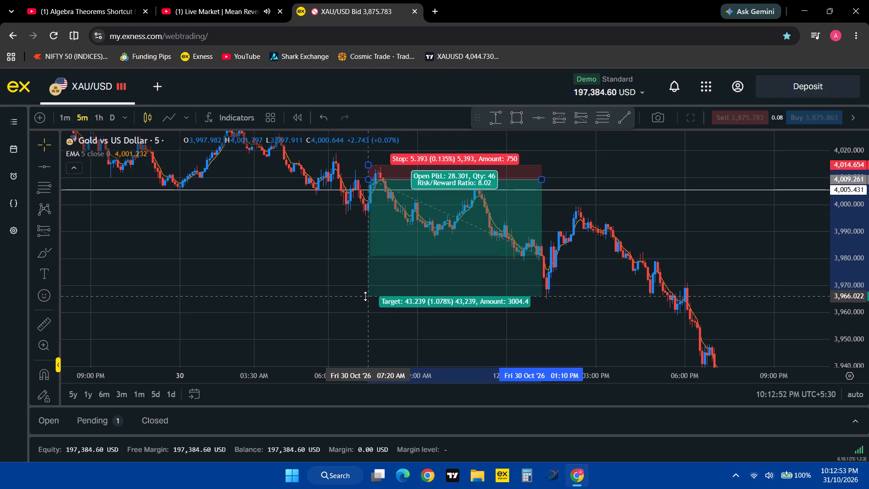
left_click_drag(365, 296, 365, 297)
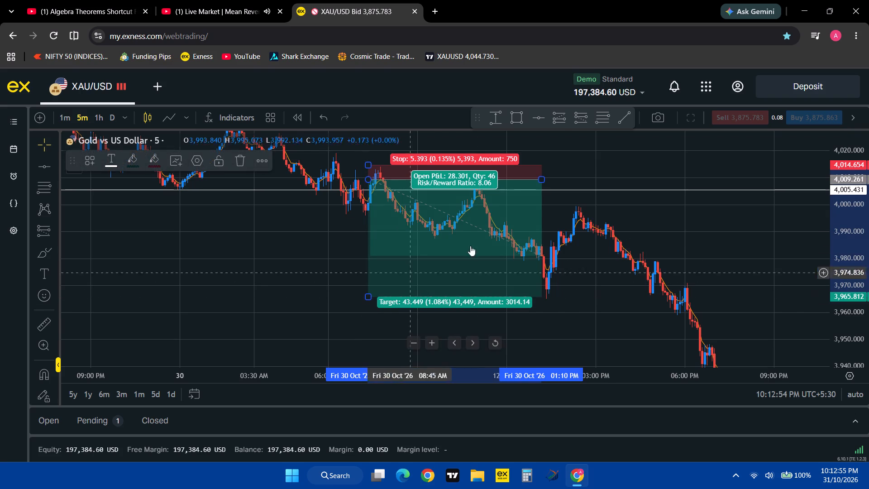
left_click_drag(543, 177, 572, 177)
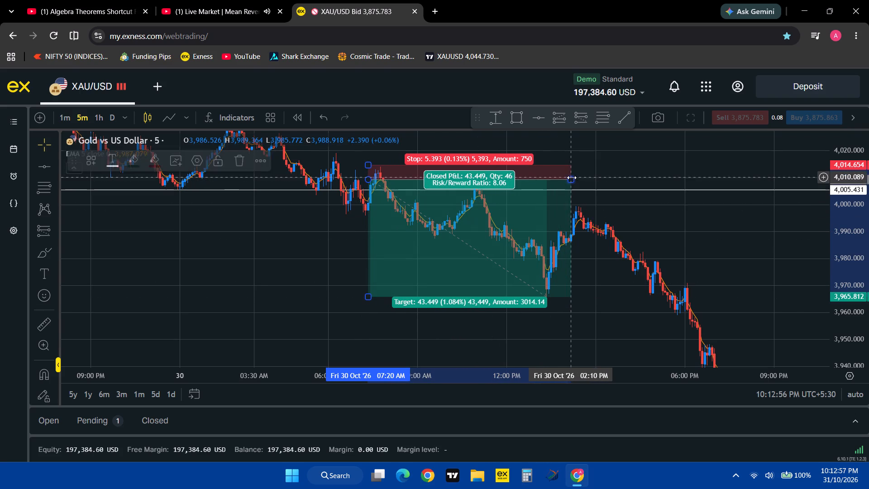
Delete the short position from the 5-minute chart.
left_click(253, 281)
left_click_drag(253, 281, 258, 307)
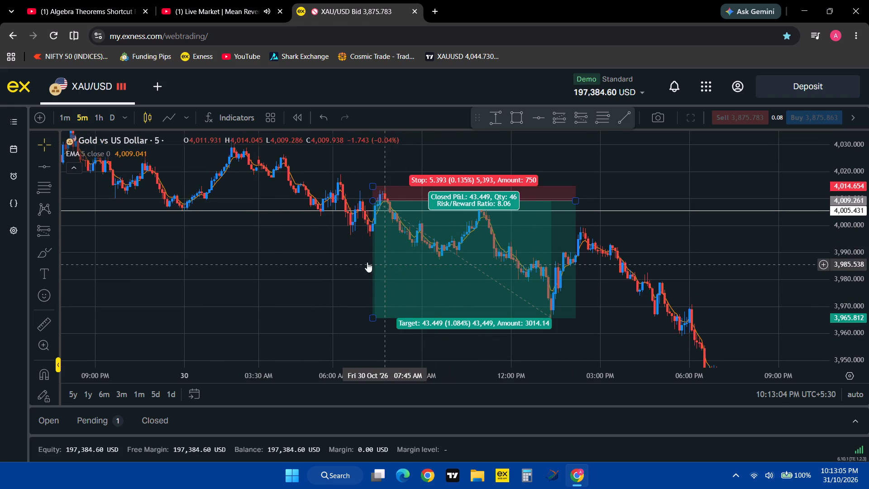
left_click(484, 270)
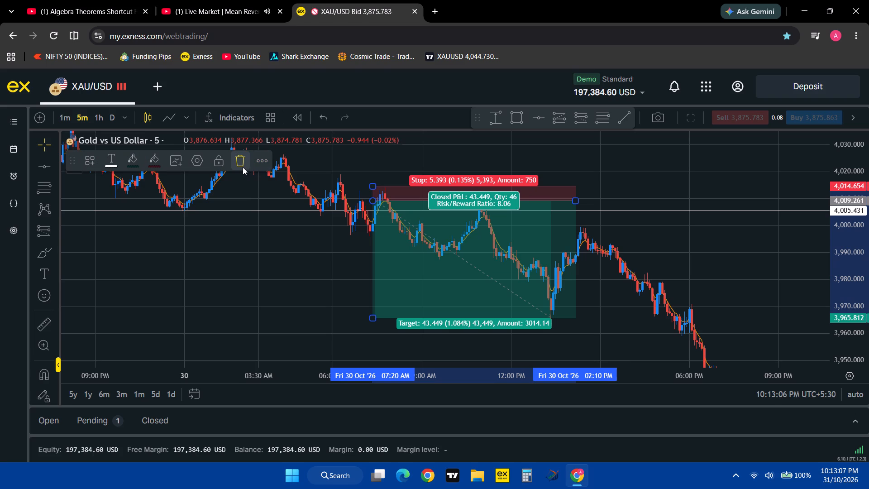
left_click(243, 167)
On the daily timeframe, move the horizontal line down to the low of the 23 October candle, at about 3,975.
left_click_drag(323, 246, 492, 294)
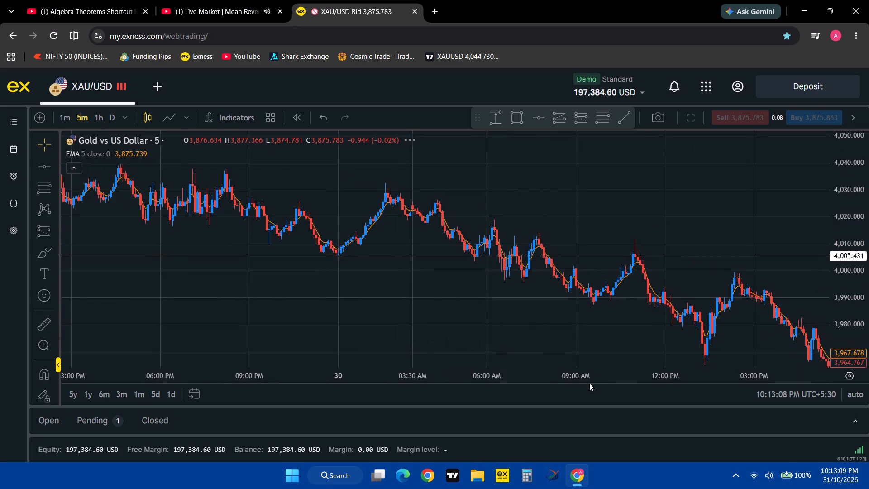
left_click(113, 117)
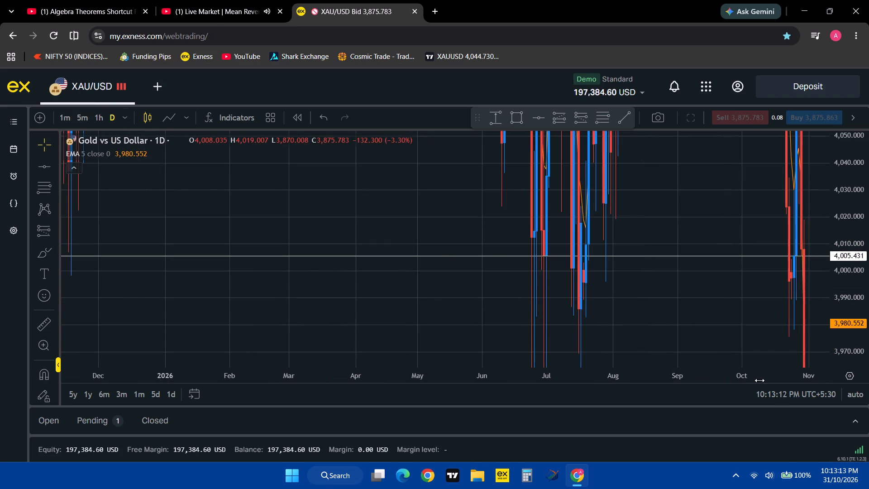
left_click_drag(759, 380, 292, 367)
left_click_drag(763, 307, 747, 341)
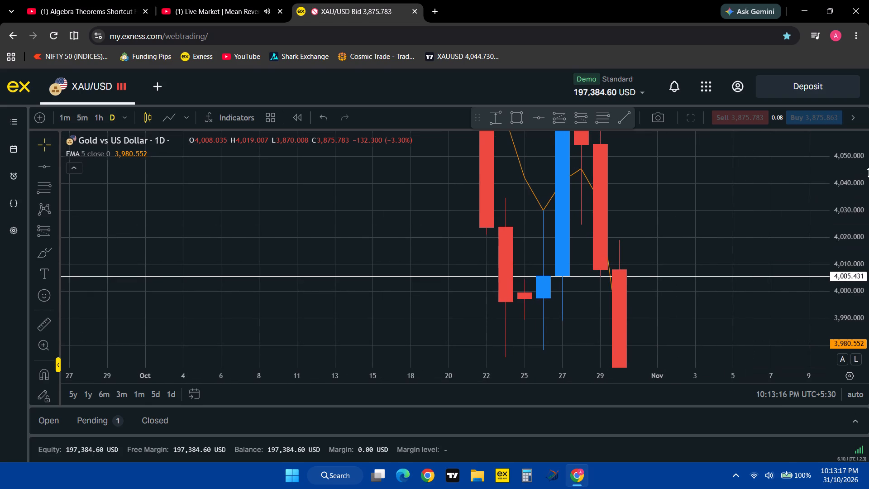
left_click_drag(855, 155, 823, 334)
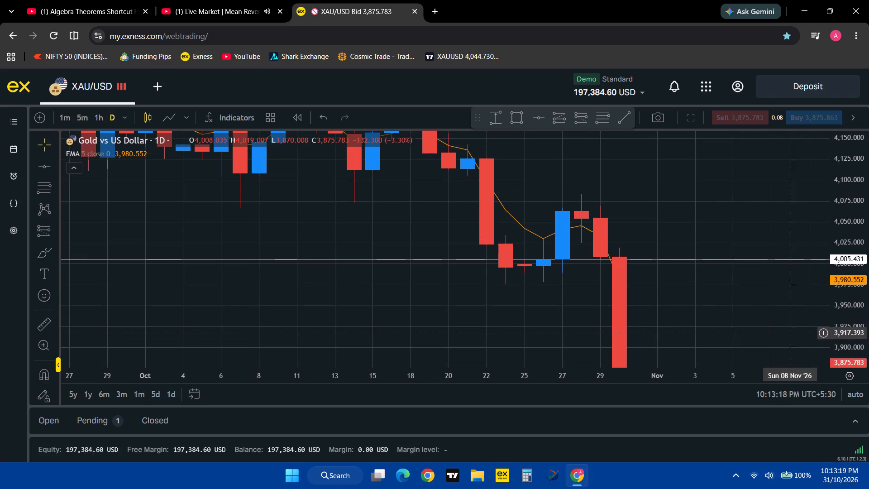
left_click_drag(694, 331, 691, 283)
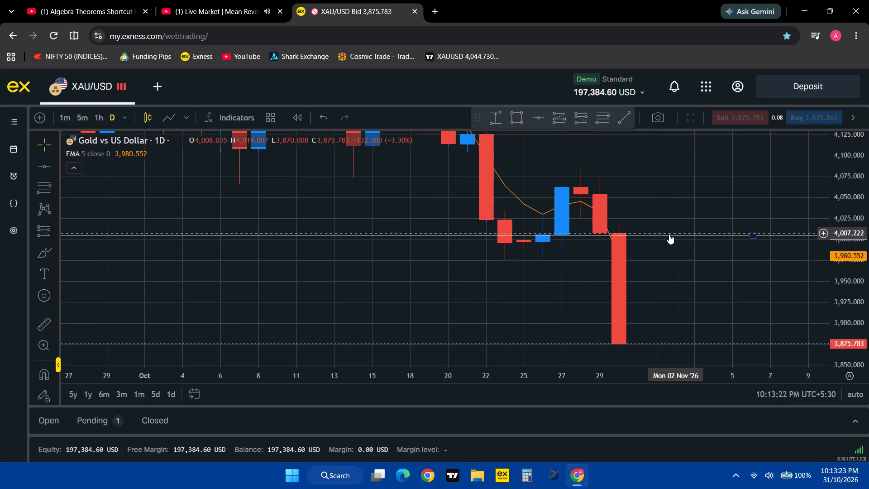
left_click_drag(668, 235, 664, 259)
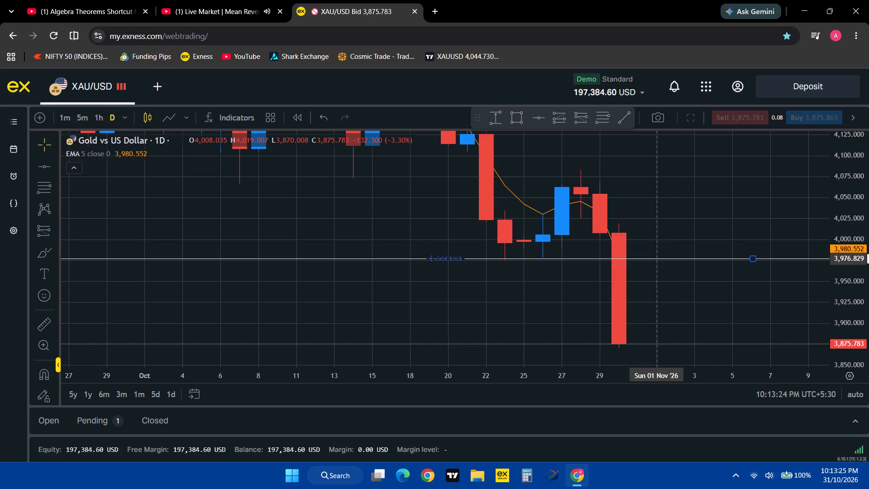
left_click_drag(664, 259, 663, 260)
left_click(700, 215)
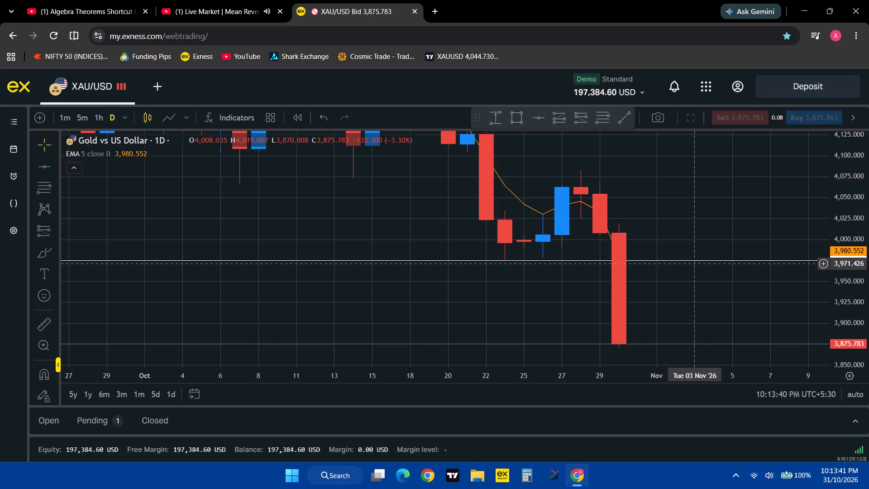
Move the horizontal line back up to 4,005.196, at the open of the 27 October daily candle.
left_click_drag(697, 261, 701, 239)
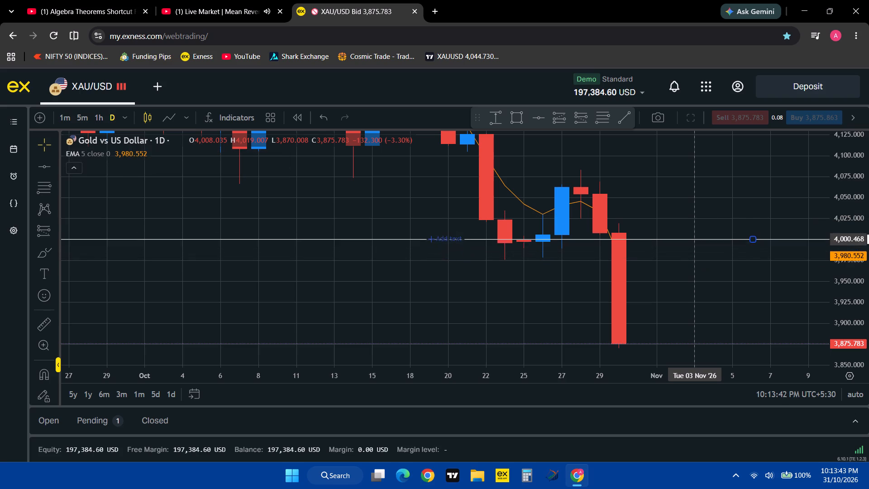
left_click_drag(701, 239, 701, 236)
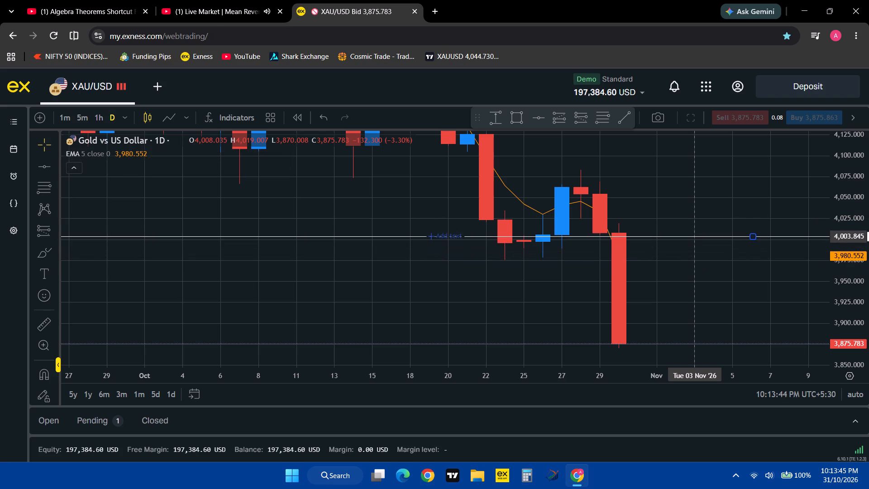
left_click_drag(701, 236, 701, 235)
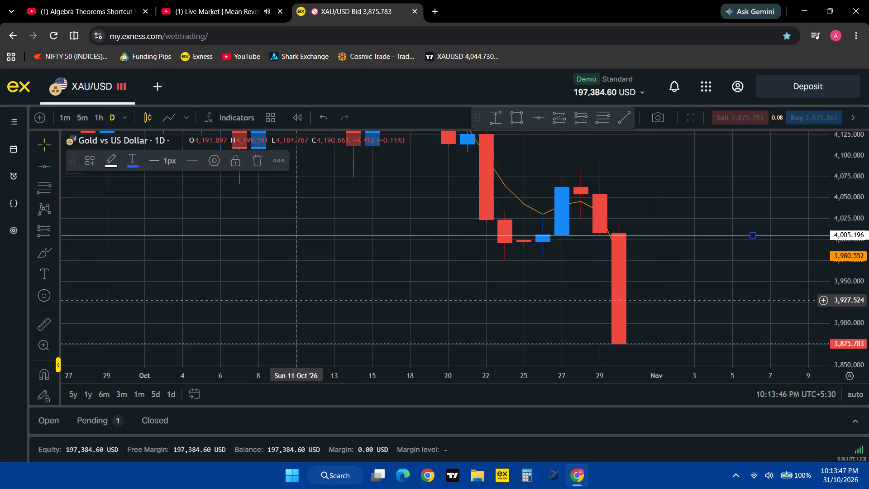
Review the 29 to 31 October price action on the 5-minute timeframe against the horizontal line at 4,005.196.
left_click(83, 113)
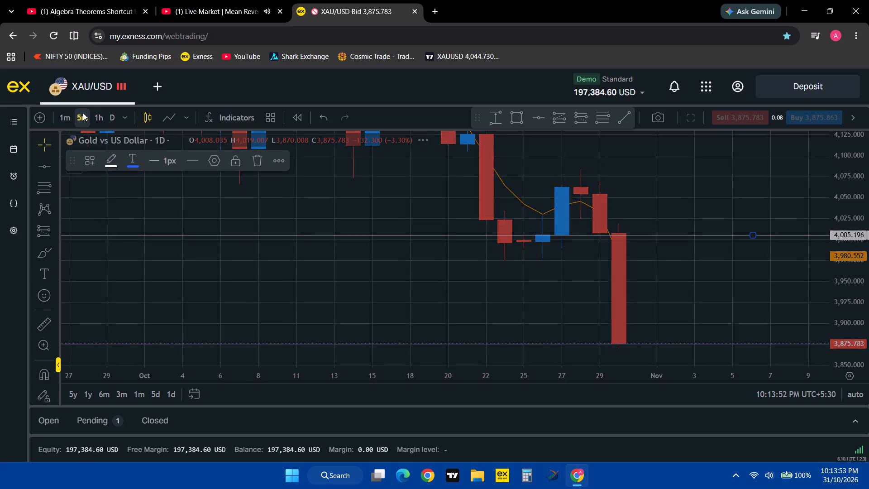
left_click_drag(487, 379, 723, 379)
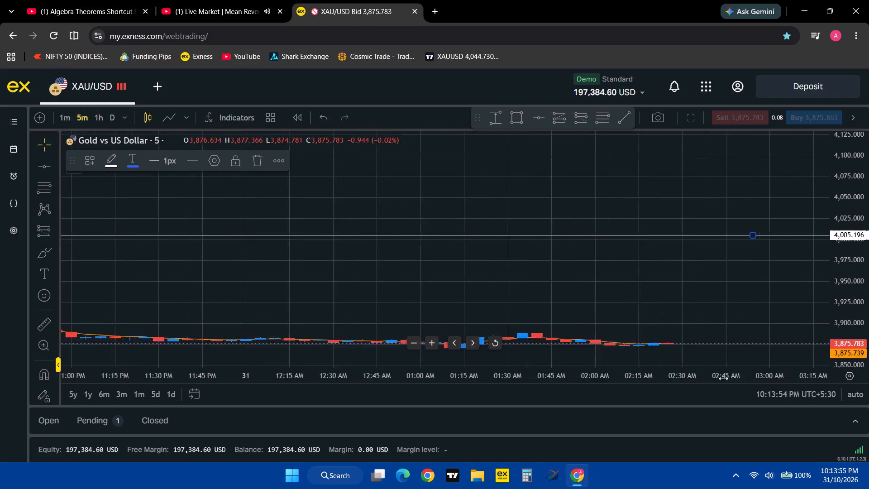
left_click_drag(723, 379, 868, 400)
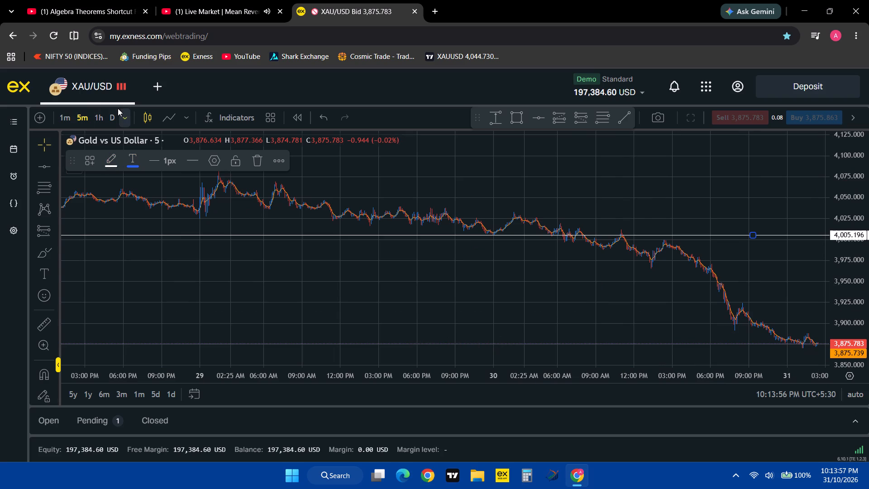
Review the June to October candles on the daily timeframe against the horizontal line at 4,005.196.
left_click(112, 114)
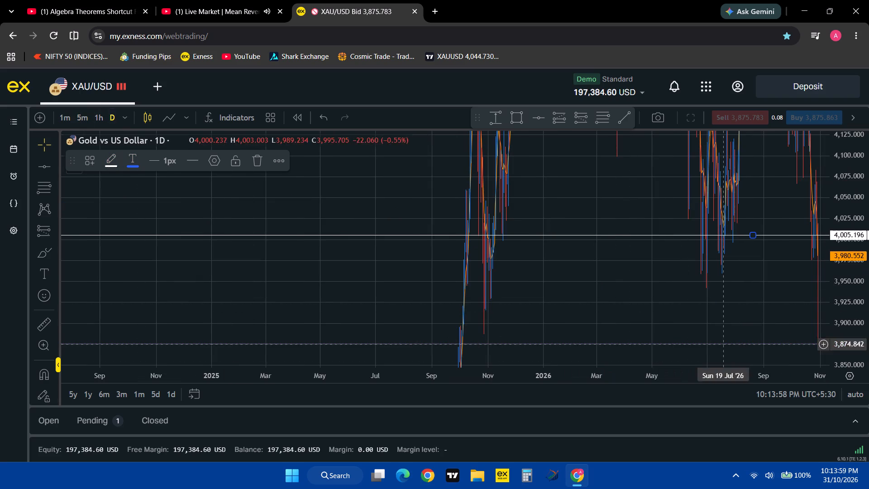
left_click_drag(748, 382, 437, 368)
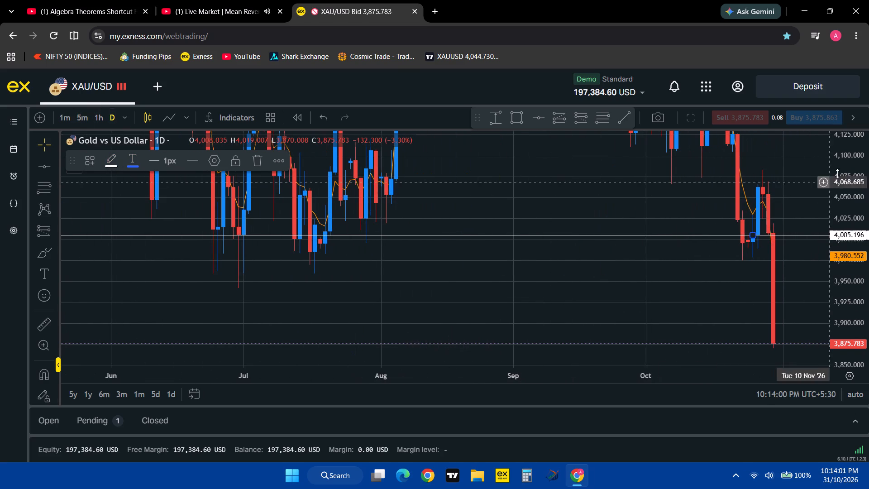
left_click_drag(850, 158, 830, 276)
left_click(721, 285)
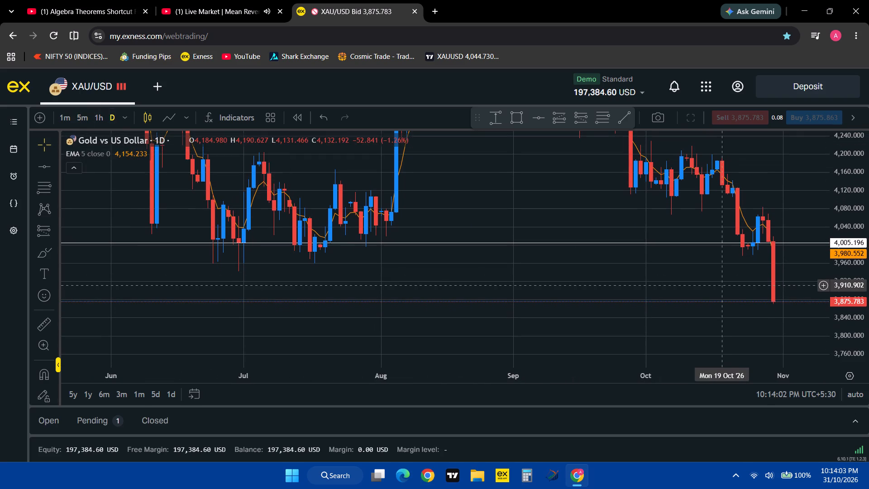
left_click_drag(721, 285, 592, 325)
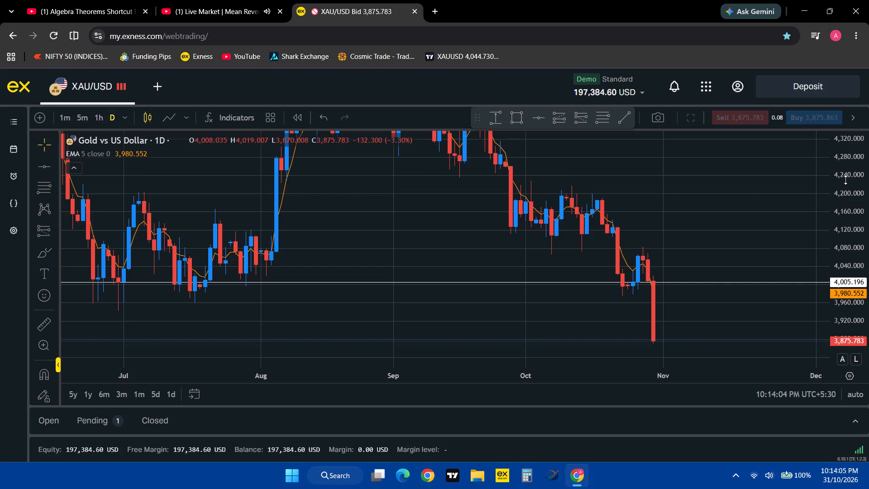
left_click_drag(845, 180, 834, 252)
left_click_drag(752, 193, 725, 199)
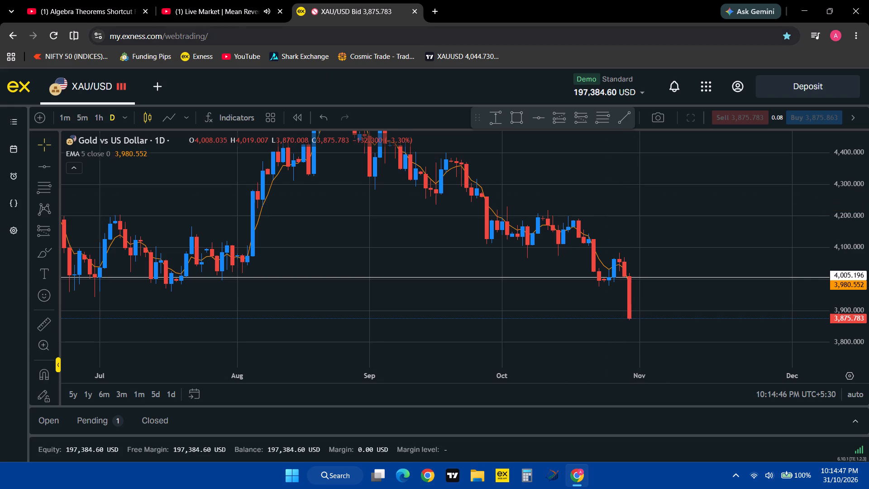
Check the mean reversion trading video on YouTube and return to the XAU/USD chart in Exness.
left_click(235, 8)
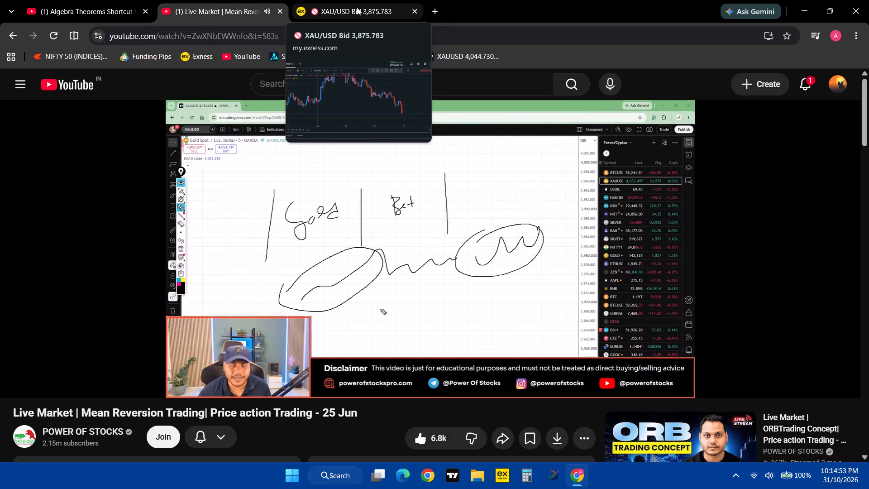
left_click(357, 7)
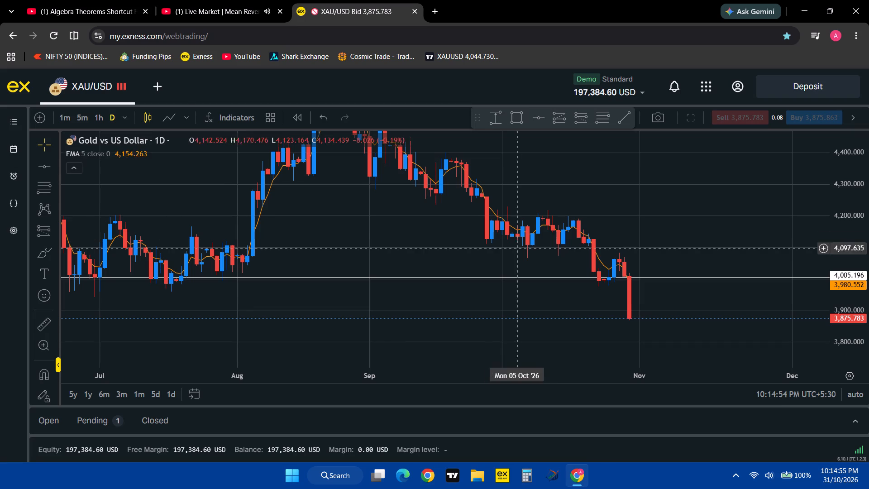
Examine the 30 to 31 October decline on the 5-minute timeframe, comparing the pullbacks with the 5-period EMA.
left_click(86, 120)
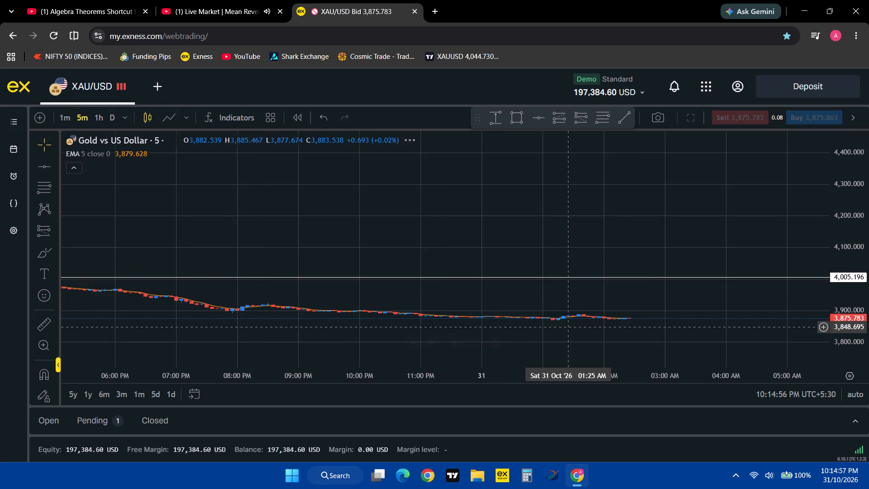
left_click_drag(509, 378, 868, 405)
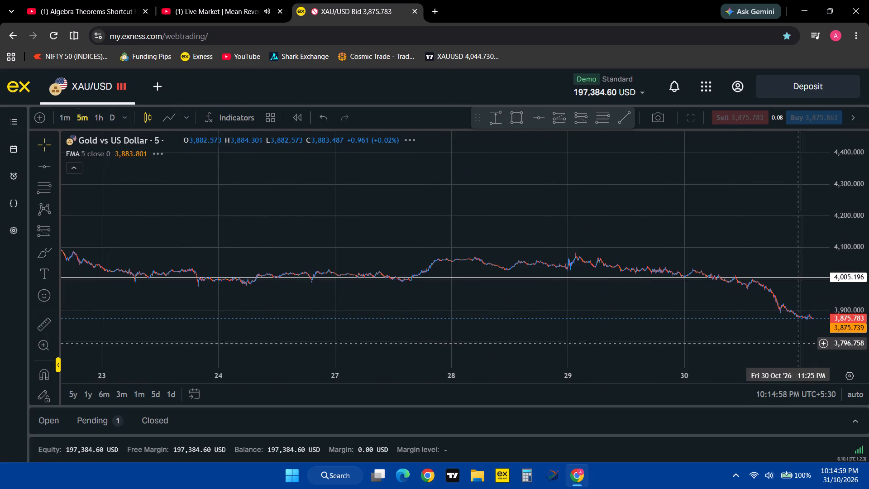
left_click_drag(738, 325, 586, 272)
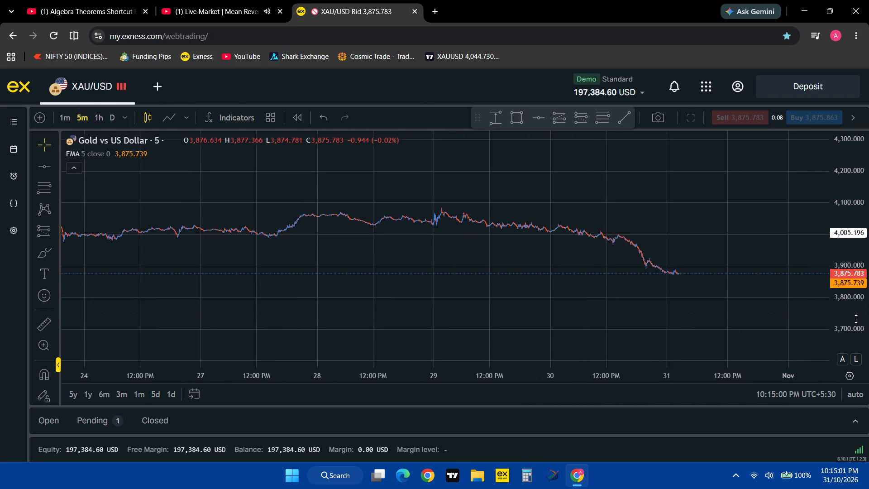
left_click_drag(856, 319, 852, 133)
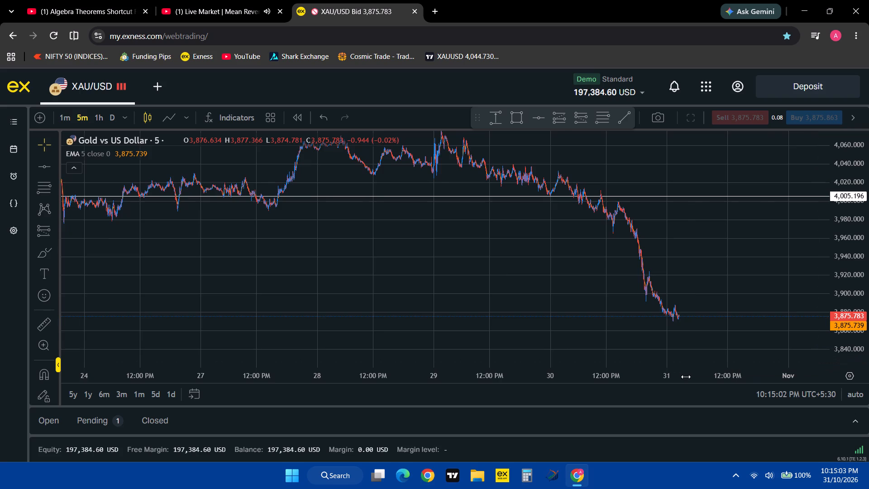
left_click_drag(686, 377, 359, 354)
left_click_drag(391, 264, 737, 225)
left_click_drag(848, 296, 839, 230)
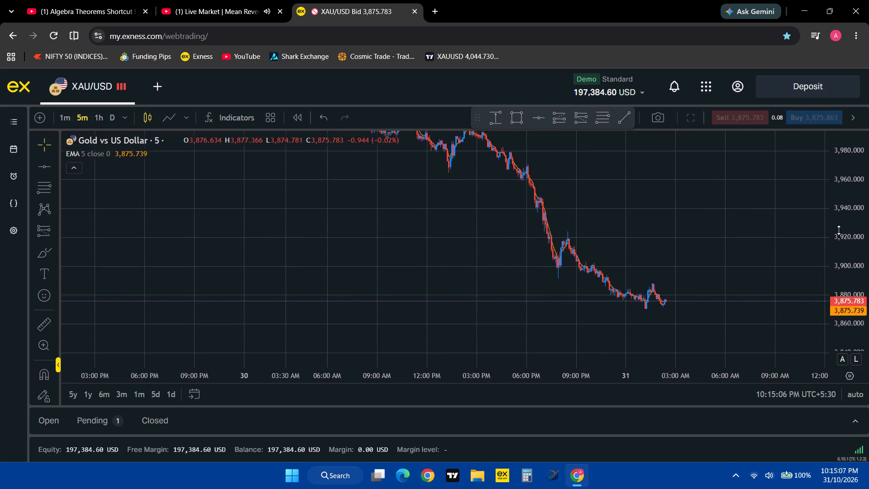
left_click_drag(653, 381, 508, 384)
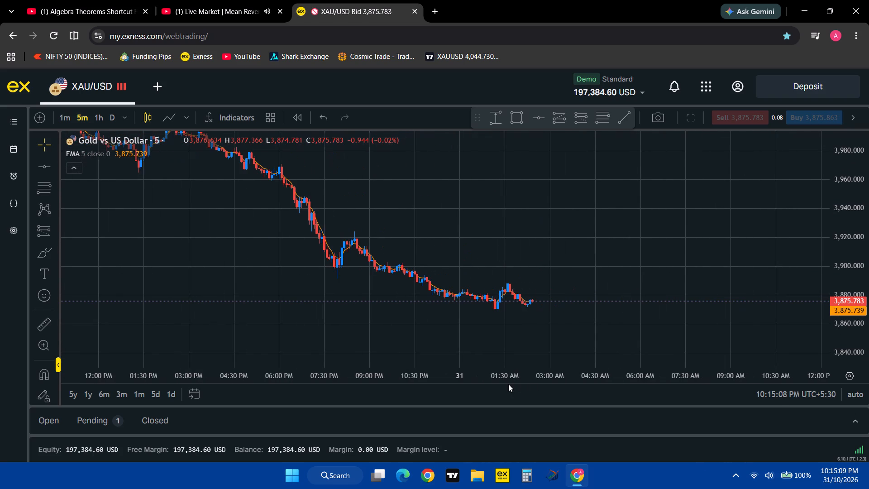
left_click_drag(505, 256, 649, 285)
left_click_drag(649, 285, 631, 237)
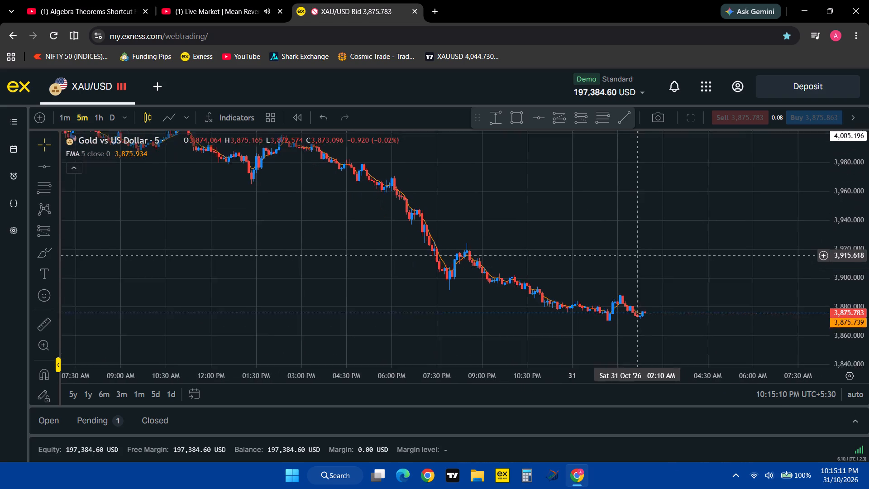
left_click_drag(631, 237, 630, 223)
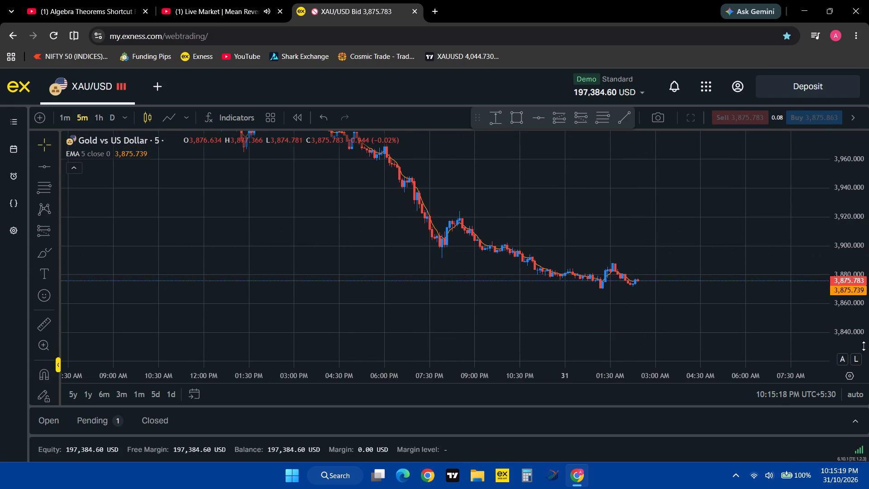
left_click_drag(858, 341, 855, 216)
left_click_drag(642, 224, 719, 285)
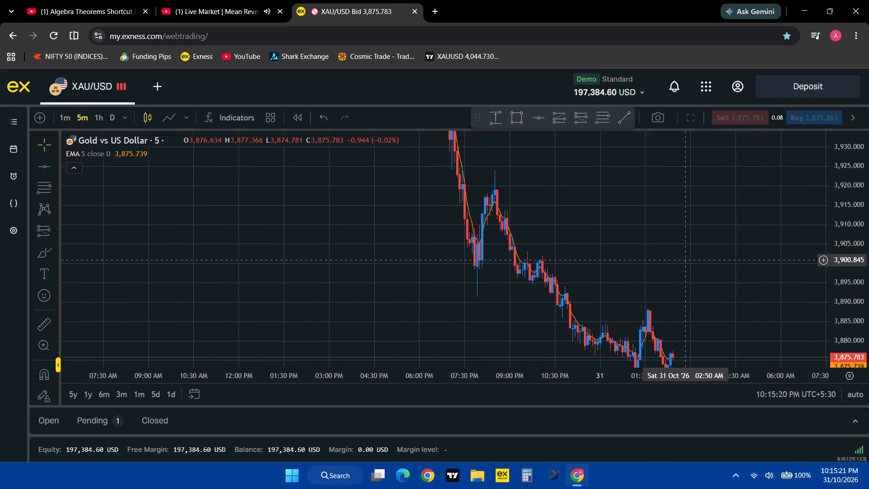
left_click_drag(719, 285, 743, 300)
left_click_drag(660, 376, 509, 370)
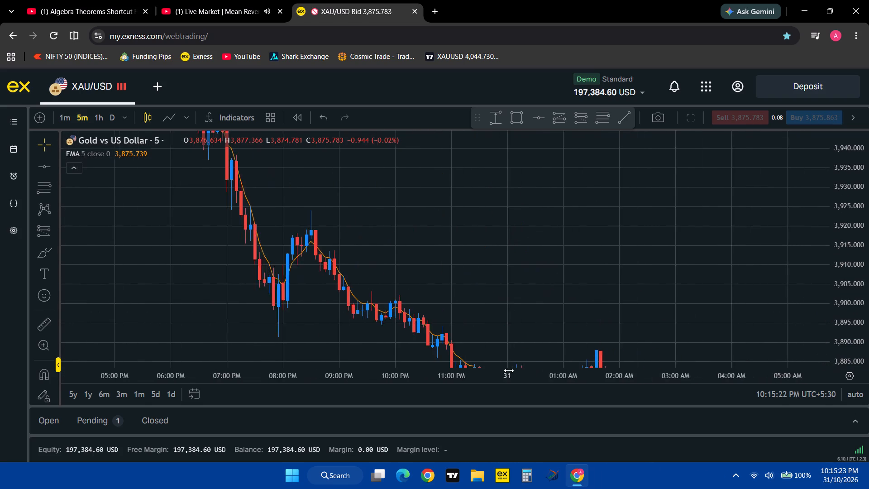
left_click_drag(509, 370, 461, 373)
left_click_drag(432, 278, 606, 250)
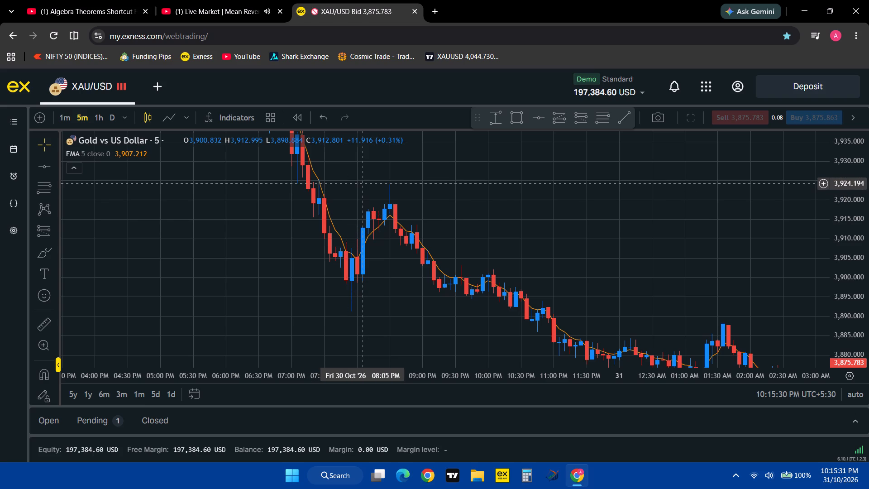
On the daily timeframe, move the horizontal line up to 4,021.644.
left_click(110, 117)
left_click_drag(848, 162, 837, 207)
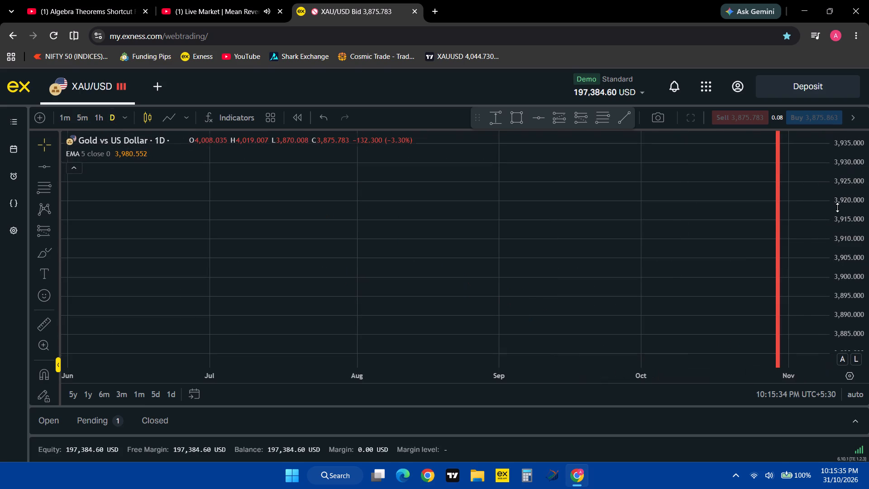
left_click_drag(837, 207, 712, 488)
left_click_drag(694, 236, 536, 310)
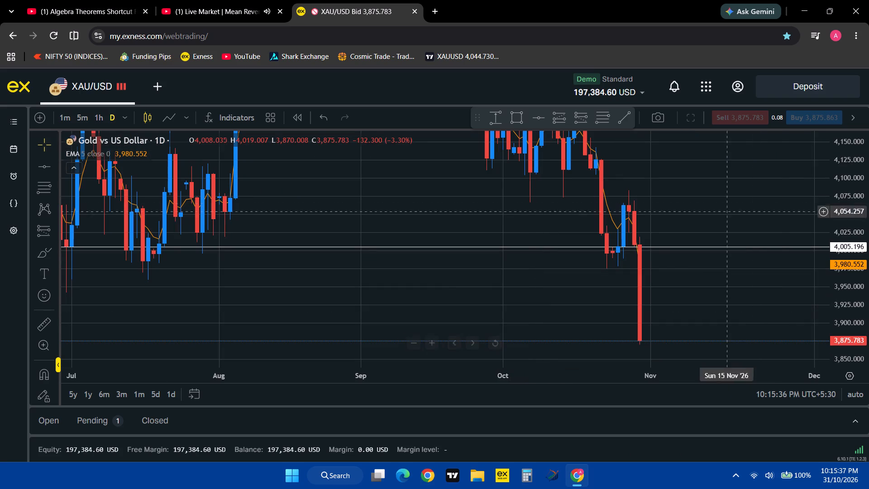
left_click_drag(856, 165, 840, 227)
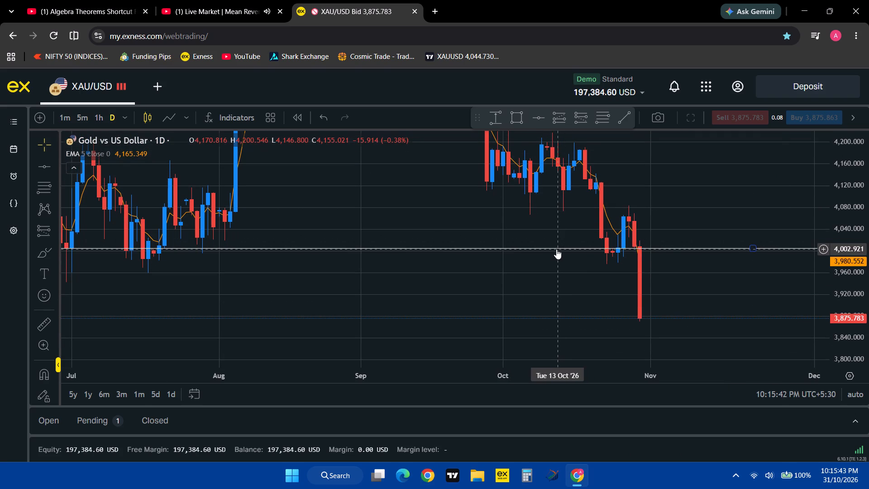
left_click_drag(556, 249, 556, 239)
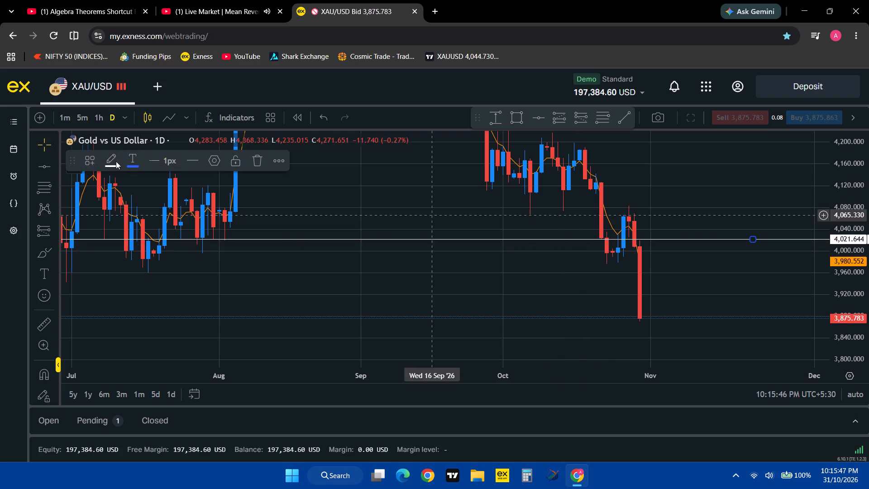
Switch the chart to the 5-minute timeframe and go to the date 23 October 2026.
left_click(84, 118)
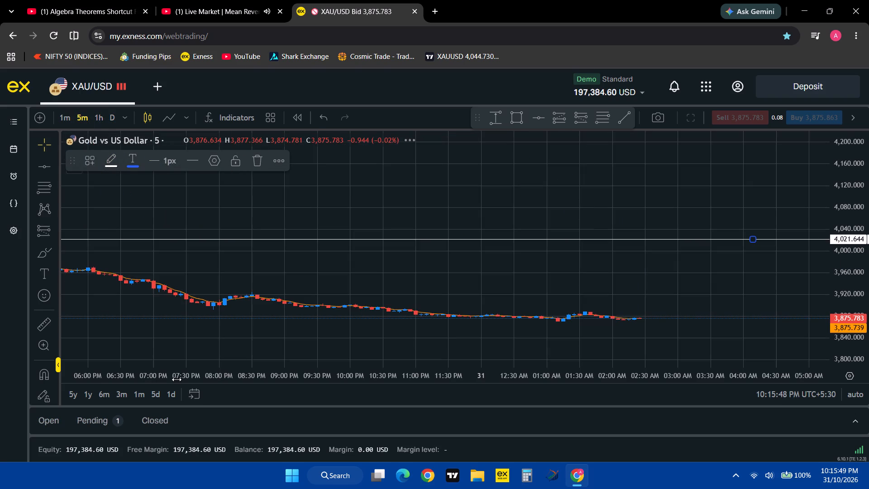
left_click(191, 395)
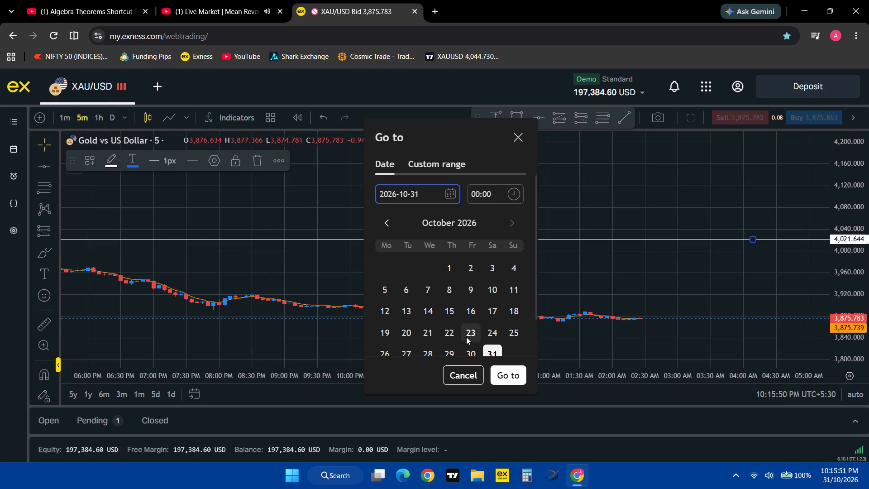
left_click(466, 337)
left_click(508, 379)
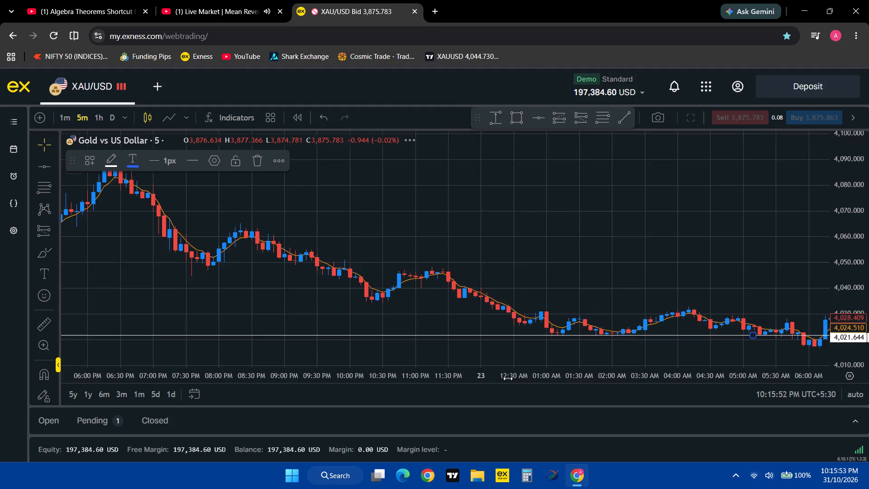
Place a short position at the 23 October 05:45 AM candle with entry 4,026.951, stop 4,033.109 and target about 3,987.366.
left_click_drag(665, 254, 331, 167)
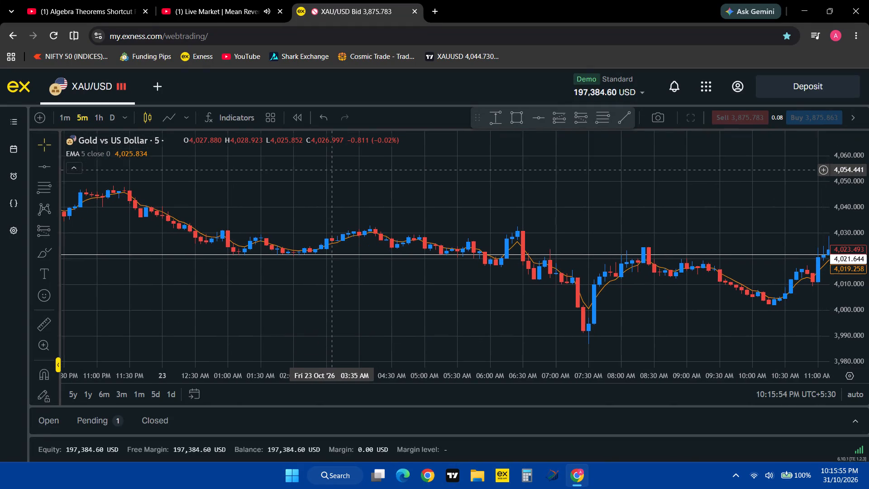
left_click_drag(331, 167, 331, 166)
left_click_drag(614, 376, 663, 368)
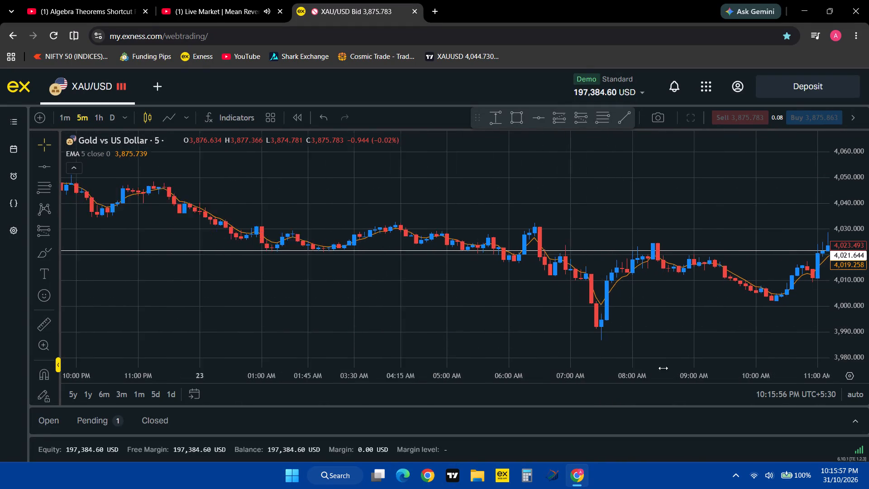
left_click_drag(663, 368, 728, 357)
left_click_drag(764, 315, 453, 285)
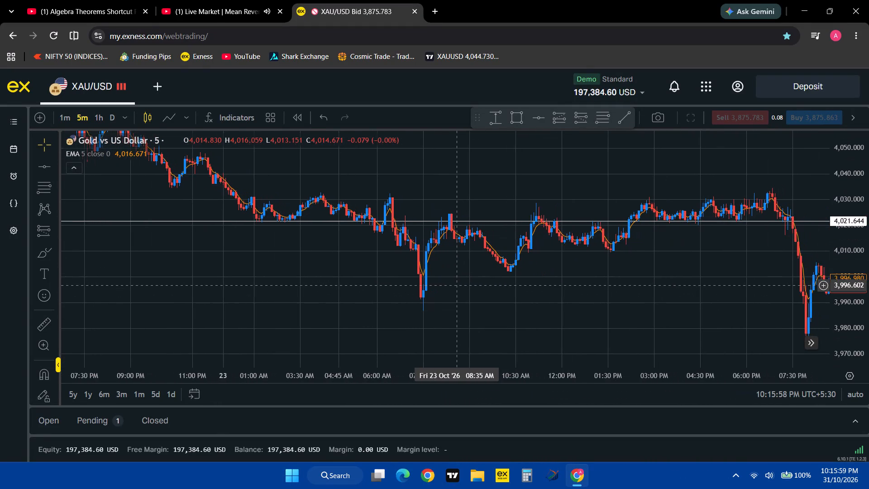
left_click_drag(453, 285, 430, 291)
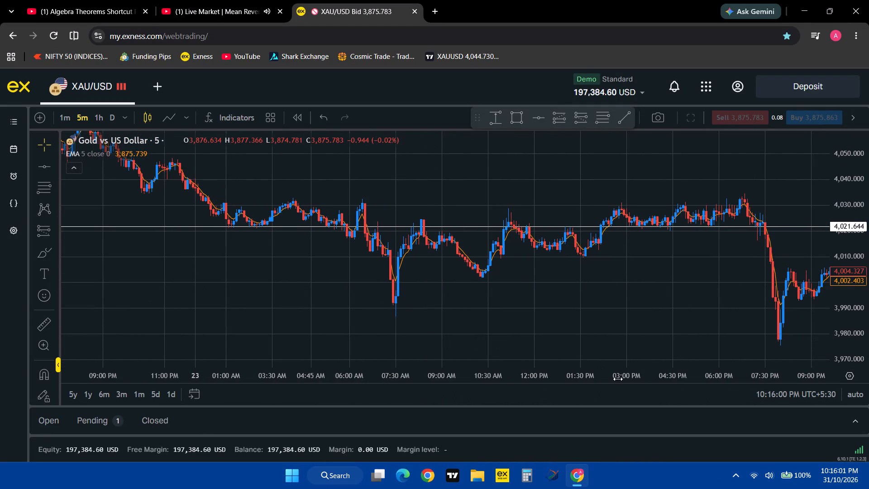
left_click_drag(618, 379, 530, 372)
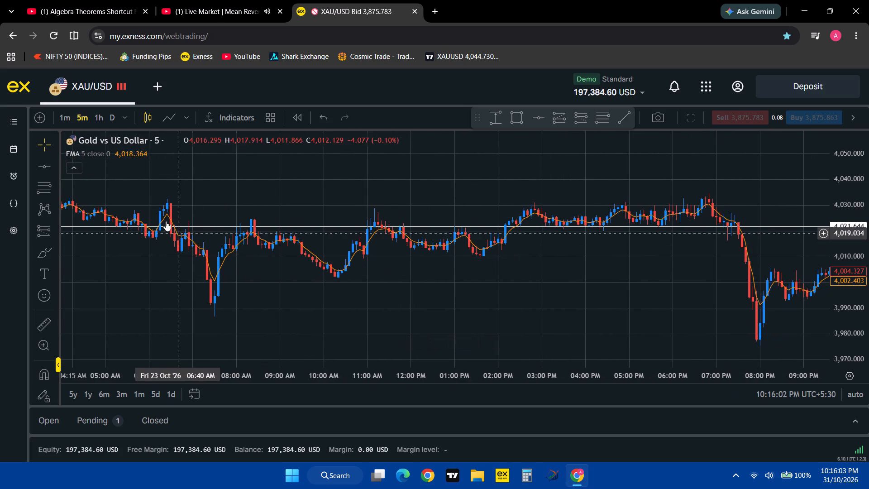
left_click(586, 118)
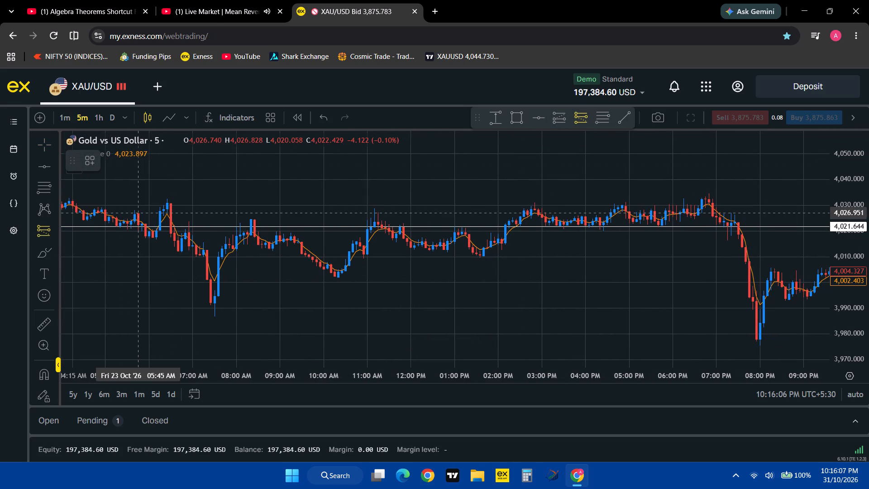
left_click(138, 213)
left_click_drag(138, 185, 134, 197)
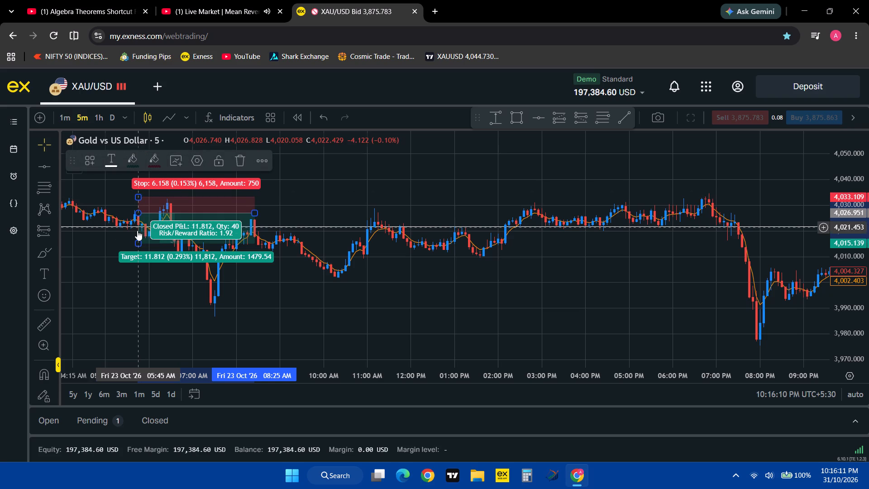
left_click_drag(138, 241, 136, 300)
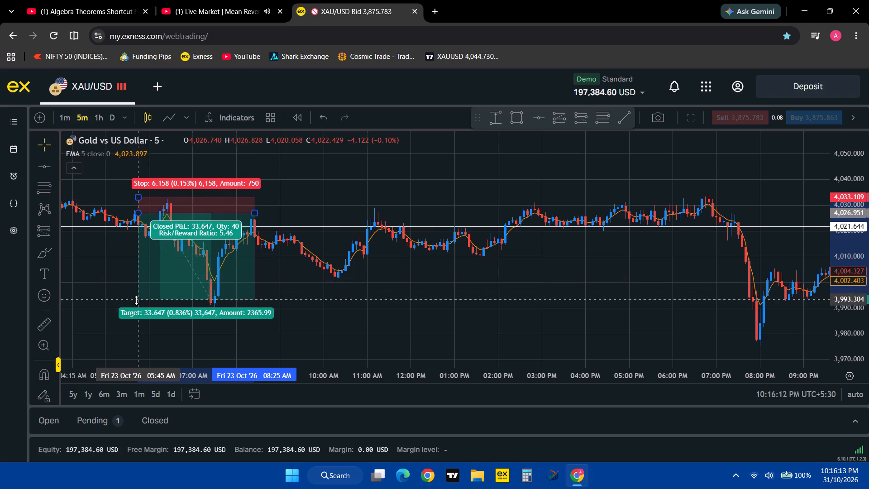
left_click_drag(136, 300, 134, 316)
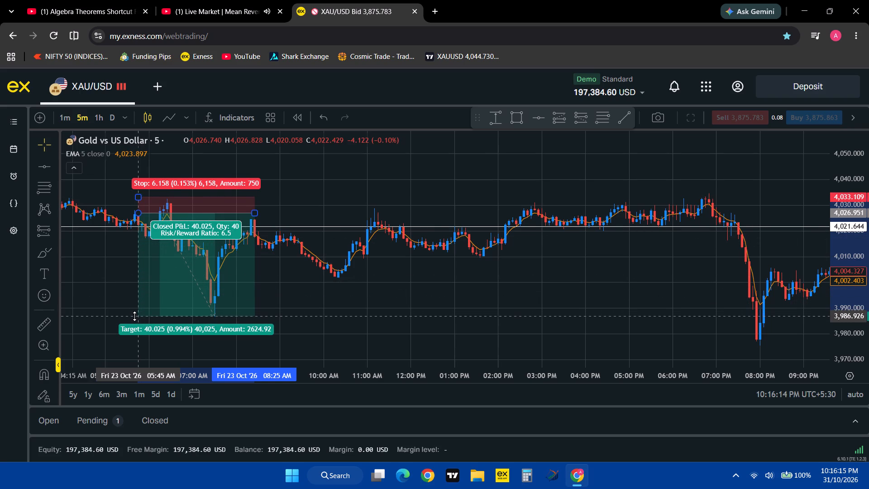
left_click_drag(134, 316, 134, 315)
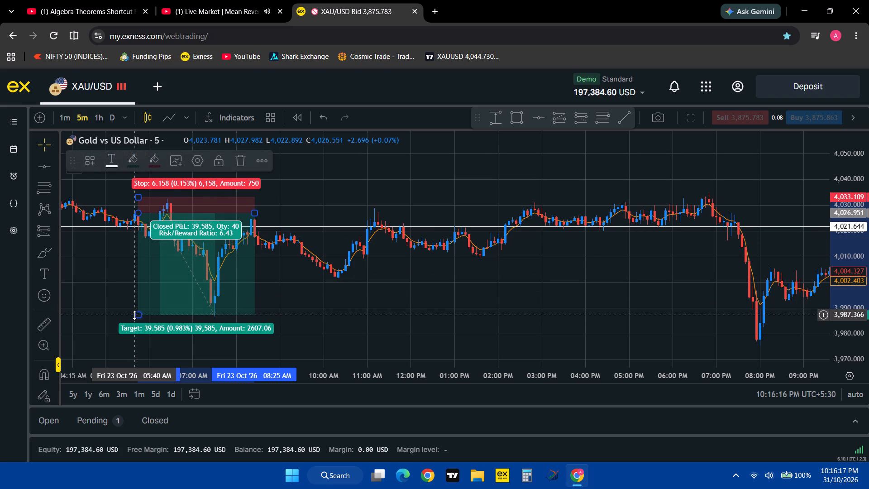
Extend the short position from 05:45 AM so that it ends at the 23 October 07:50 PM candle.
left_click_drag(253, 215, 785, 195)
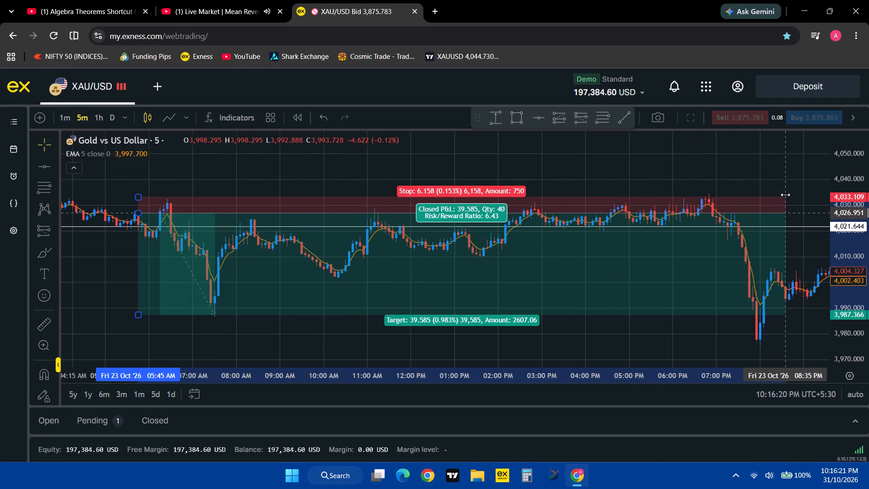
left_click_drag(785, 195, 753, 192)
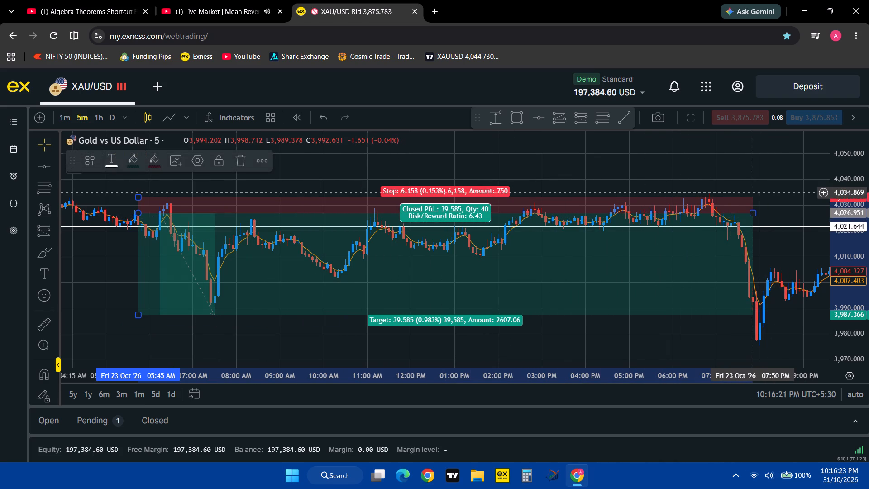
Delete the short position drawing from the 23 October price action.
left_click_drag(845, 303, 838, 158)
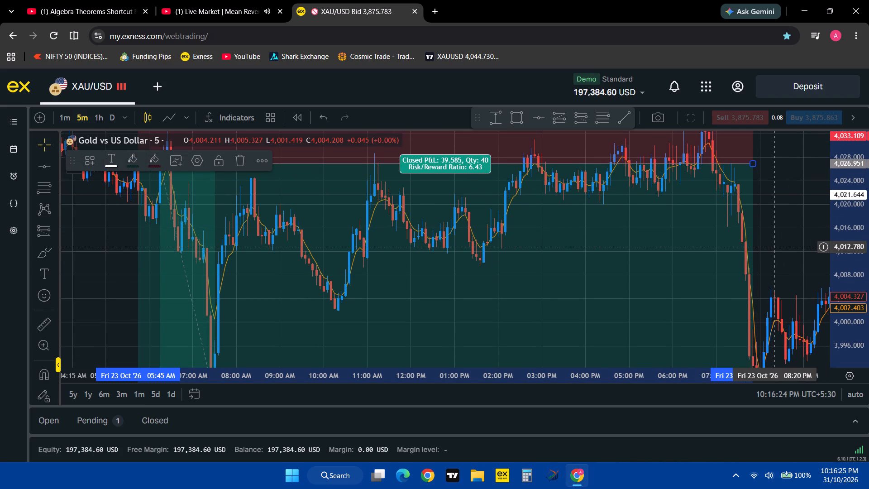
left_click(774, 247)
left_click_drag(774, 247, 189, 195)
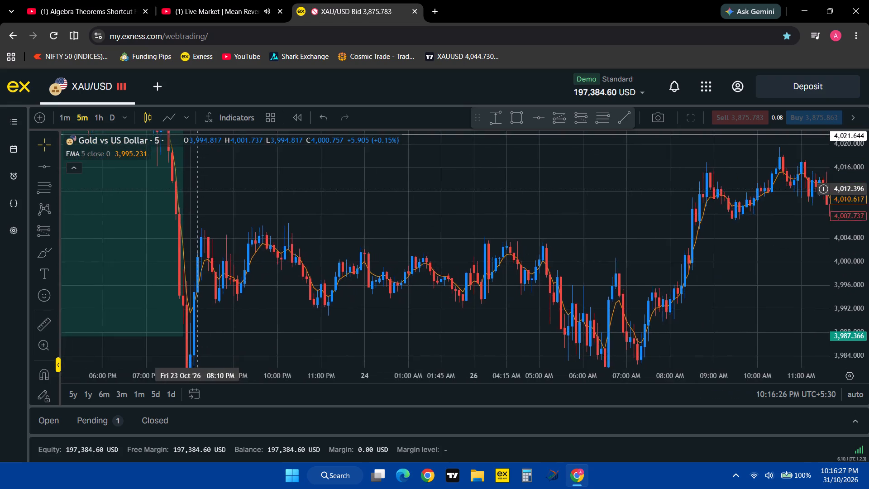
left_click_drag(189, 195, 611, 281)
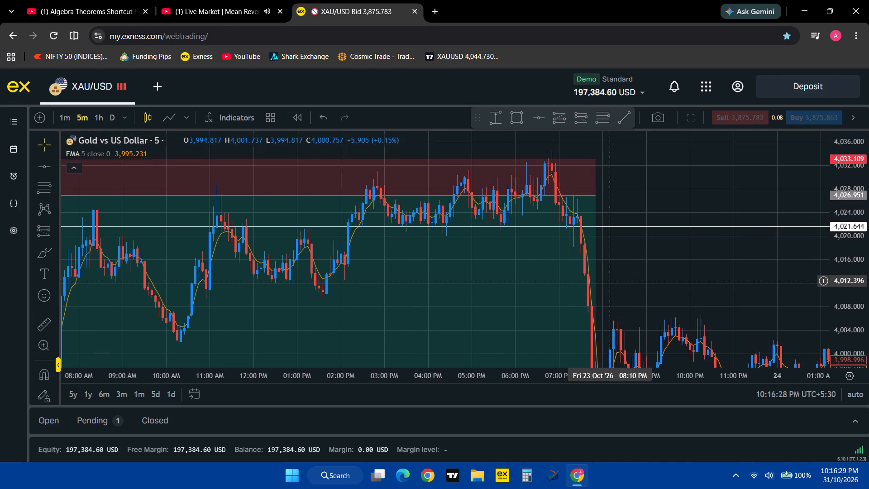
left_click(518, 279)
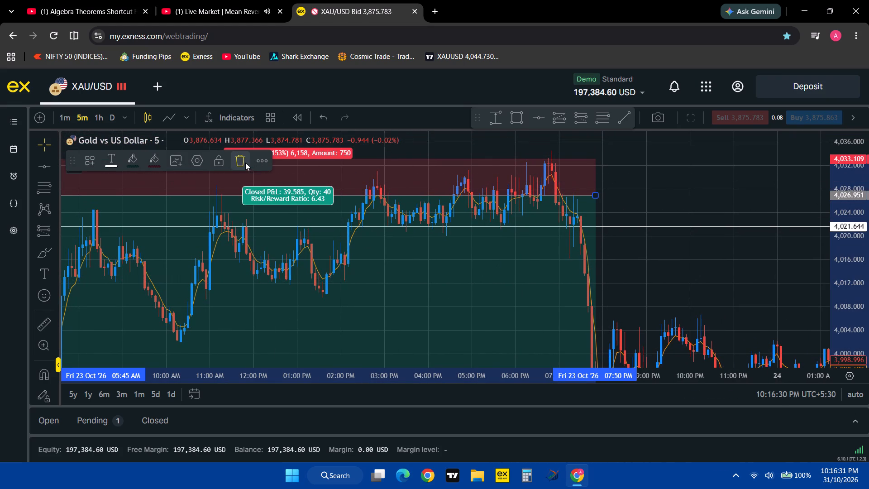
left_click(245, 163)
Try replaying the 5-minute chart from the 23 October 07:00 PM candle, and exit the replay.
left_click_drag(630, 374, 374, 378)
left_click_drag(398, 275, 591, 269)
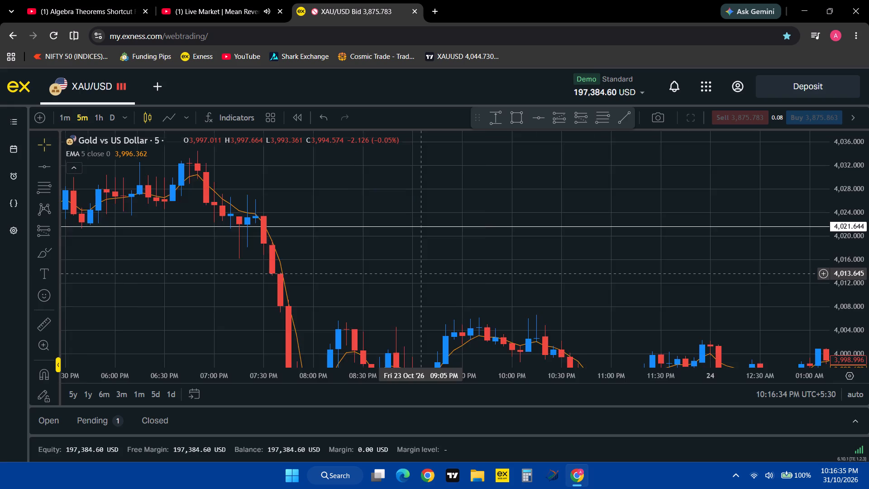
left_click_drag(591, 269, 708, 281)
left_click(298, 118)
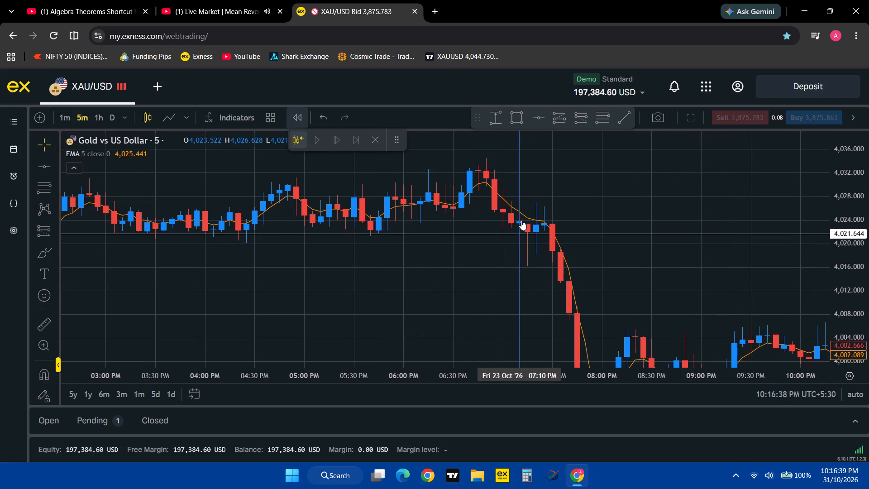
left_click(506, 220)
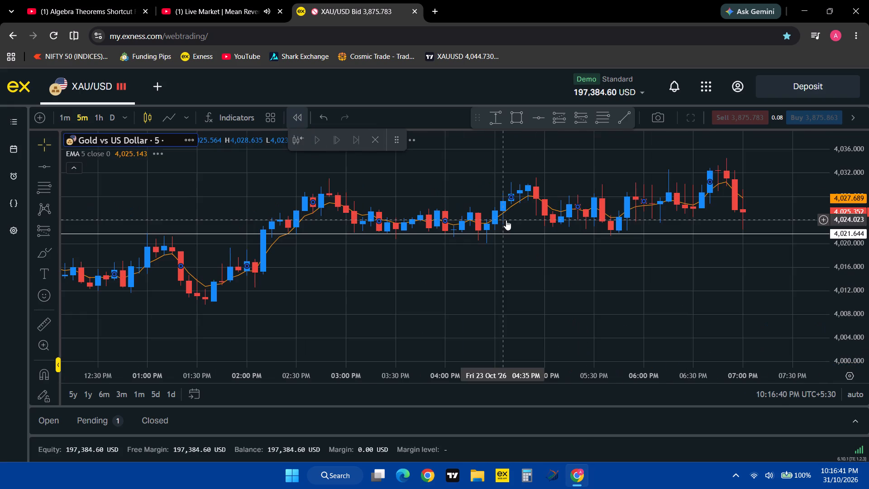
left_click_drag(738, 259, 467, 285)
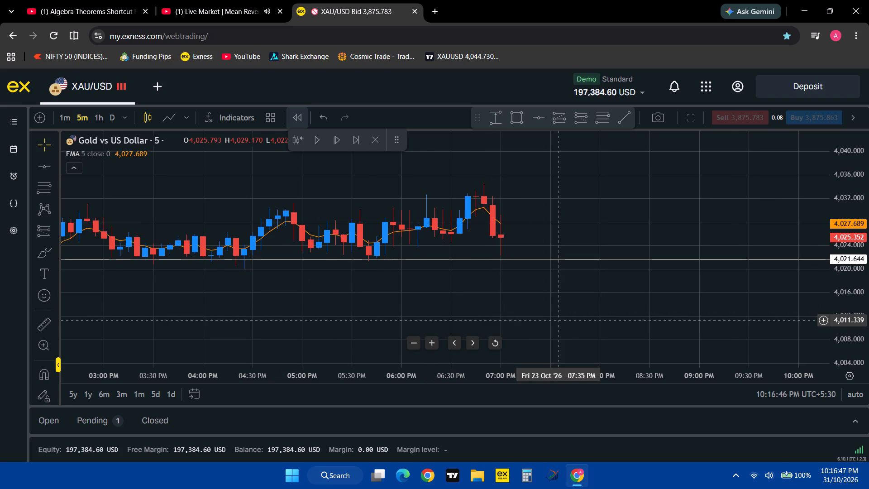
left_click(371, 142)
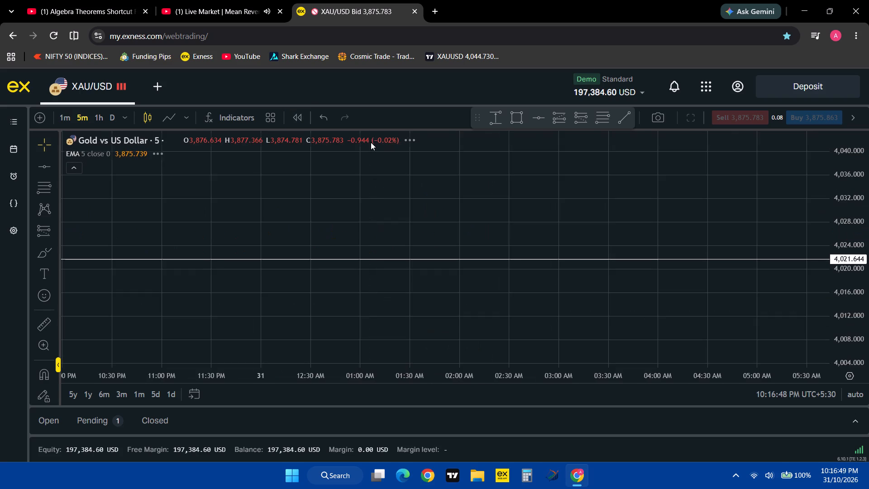
Go to 23 October 2026 and examine the day's 5-minute price action around the 4,021.644 line and the EMA.
left_click(194, 397)
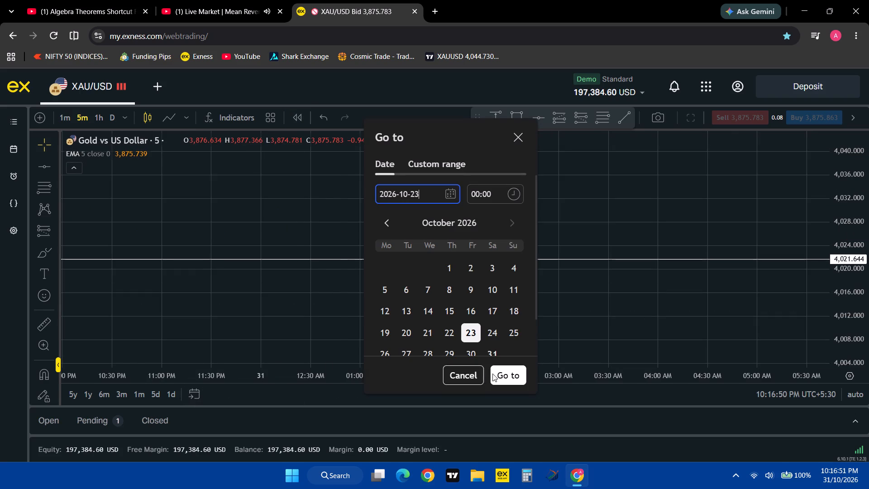
left_click(511, 372)
left_click_drag(640, 243, 568, 192)
left_click_drag(744, 326, 195, 302)
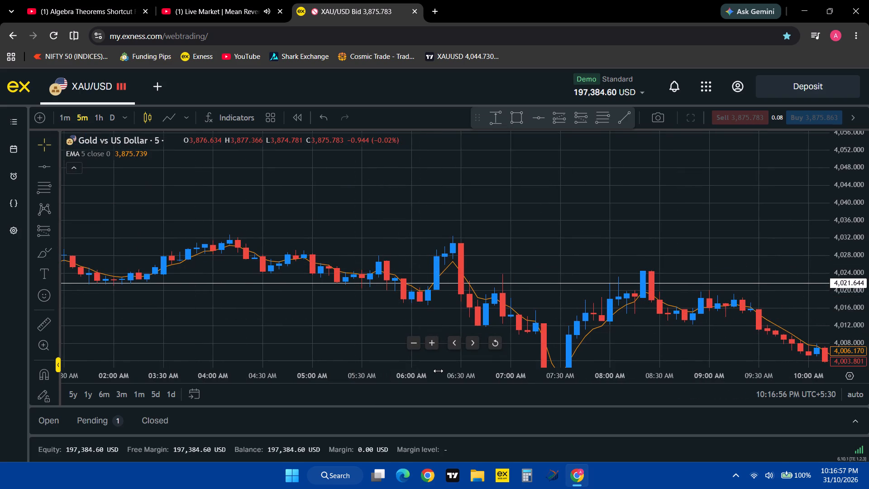
left_click_drag(438, 371, 621, 361)
left_click_drag(769, 251, 764, 249)
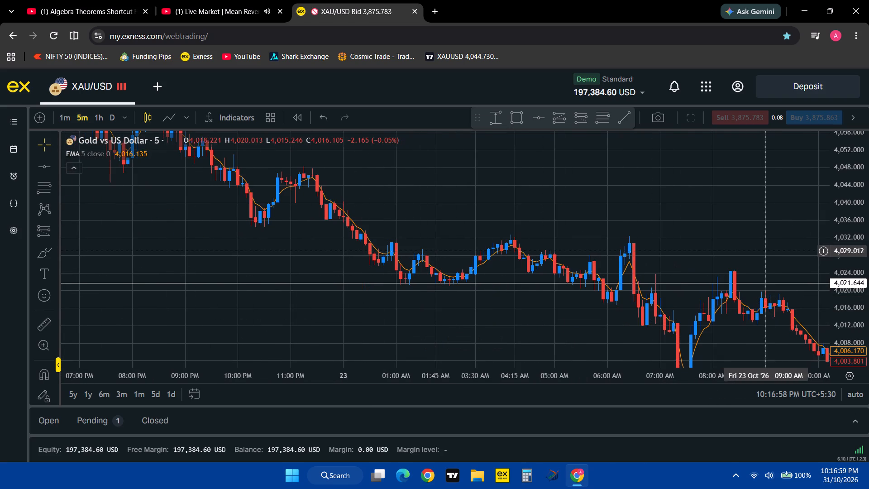
left_click_drag(764, 249, 348, 216)
left_click_drag(786, 286, 436, 283)
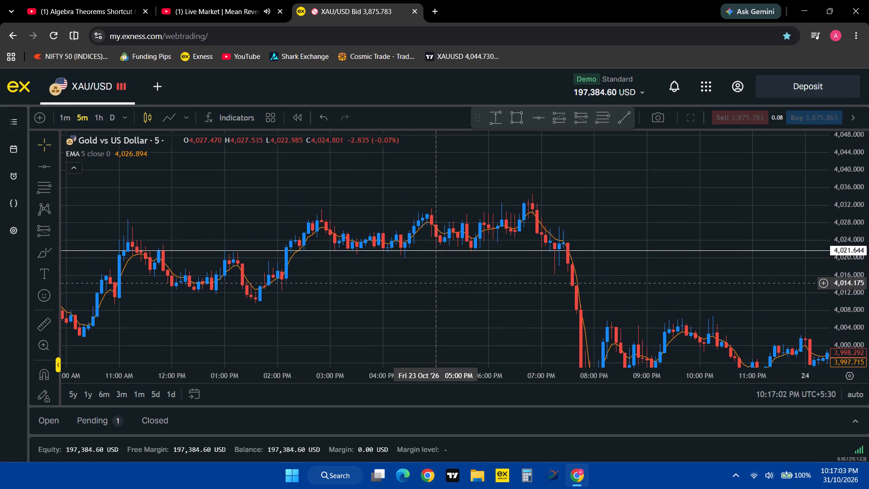
left_click_drag(784, 300, 673, 253)
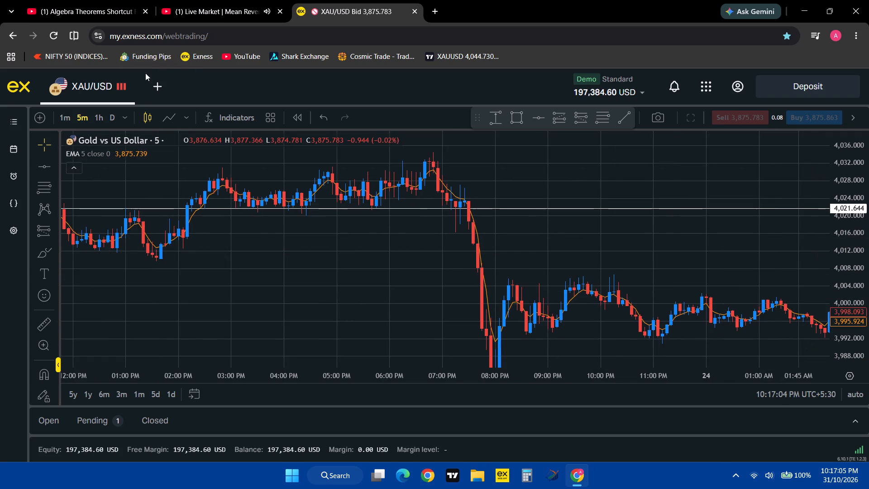
On the daily timeframe, move the horizontal line down to 4,004.600, near the close of the 26 October candle.
left_click(112, 116)
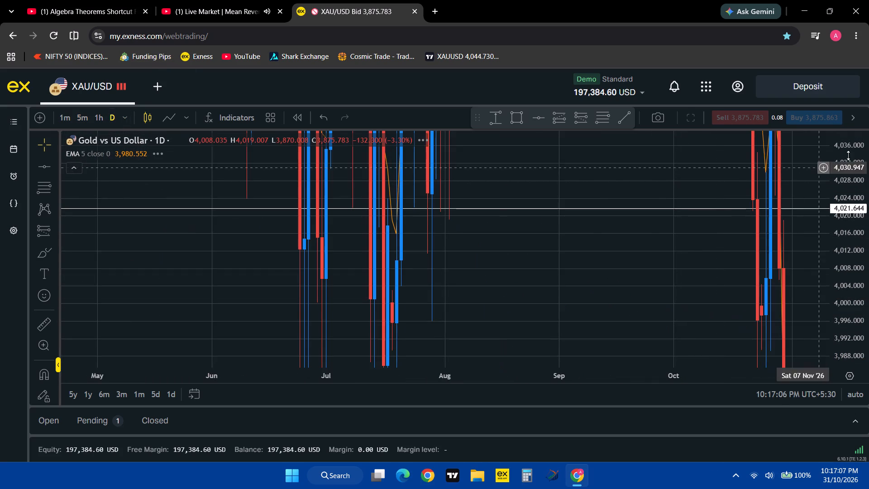
left_click_drag(857, 152, 815, 476)
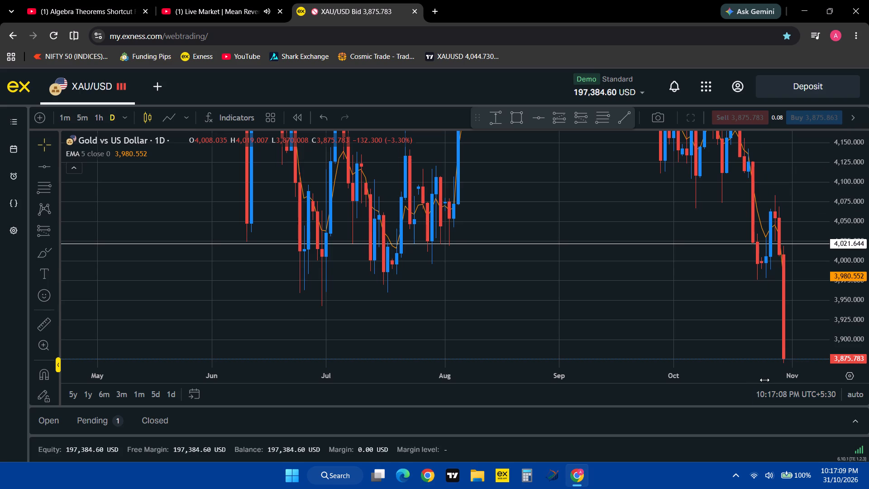
left_click_drag(764, 380, 552, 382)
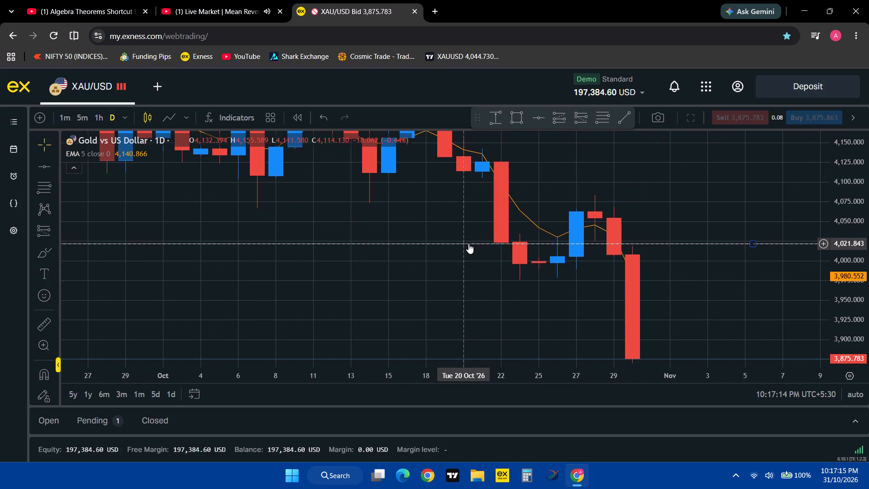
left_click_drag(468, 244, 468, 254)
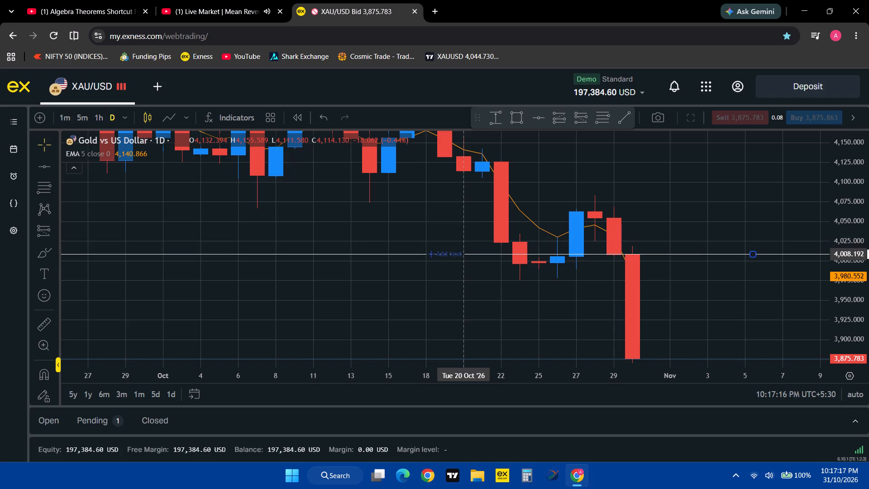
left_click_drag(468, 254, 468, 256)
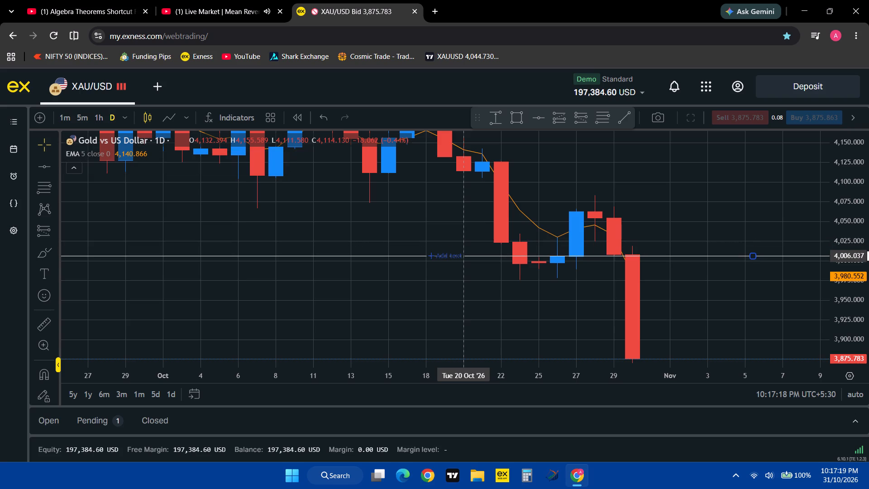
left_click_drag(468, 256, 468, 264)
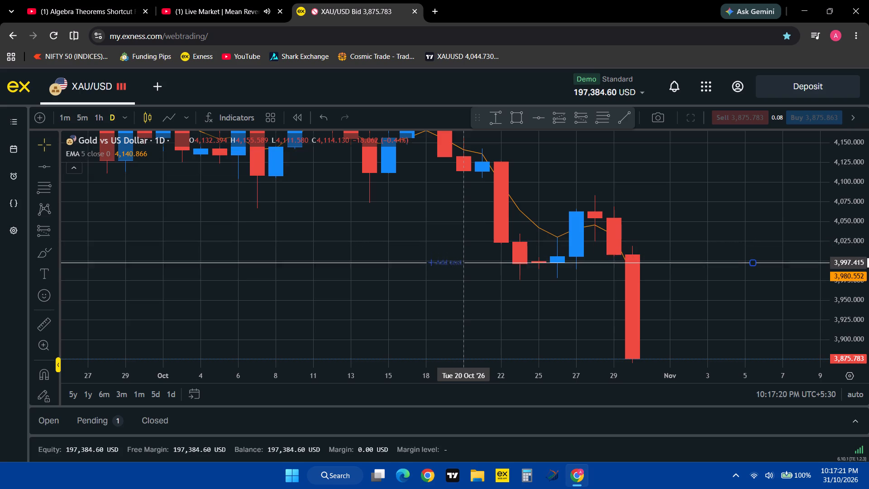
left_click_drag(468, 264, 468, 261)
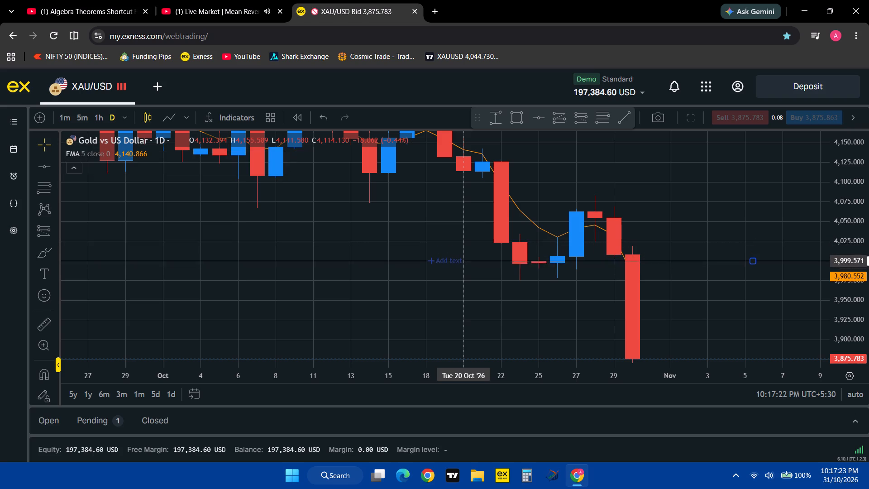
left_click_drag(468, 261, 468, 258)
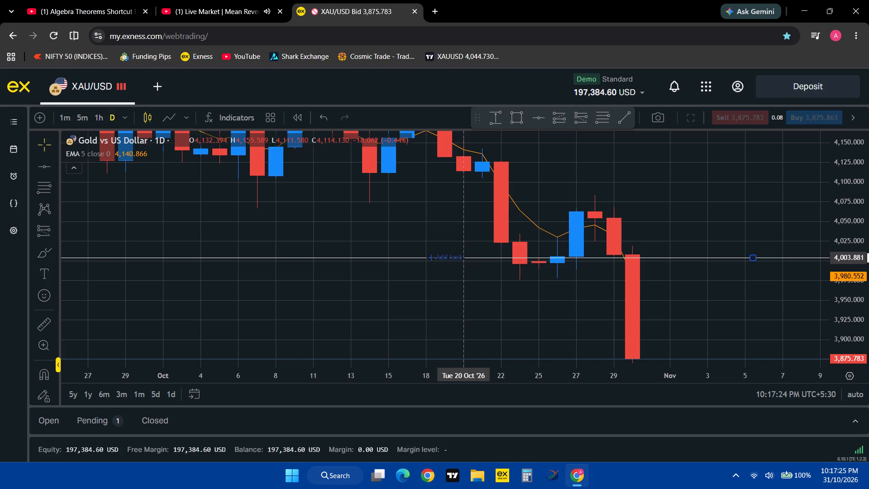
left_click_drag(468, 258, 468, 257)
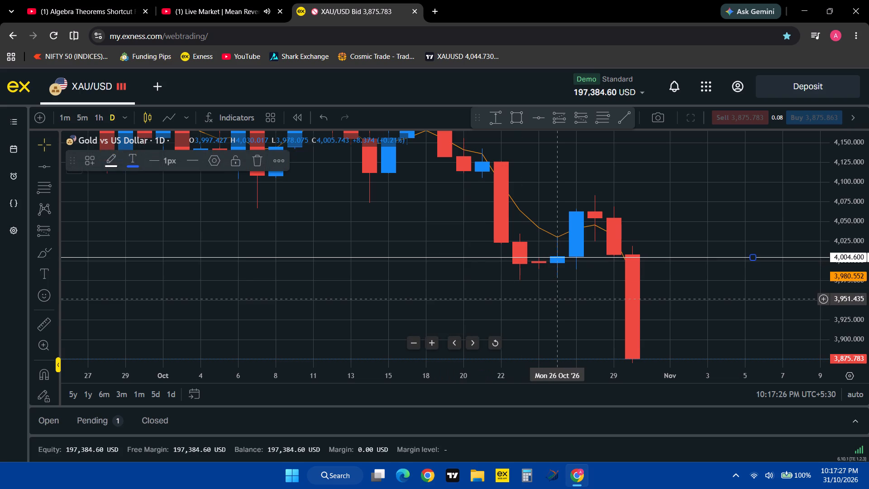
Go to the date 26 October 2026 on the daily chart.
left_click(193, 396)
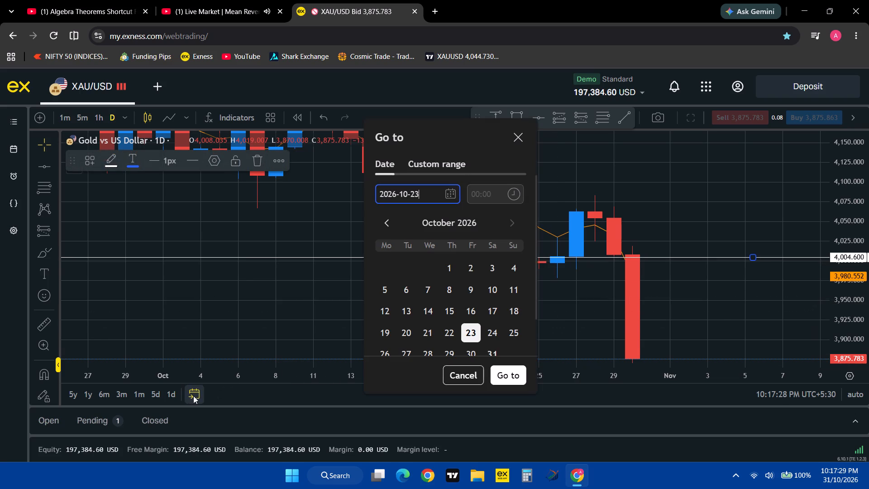
left_click(385, 349)
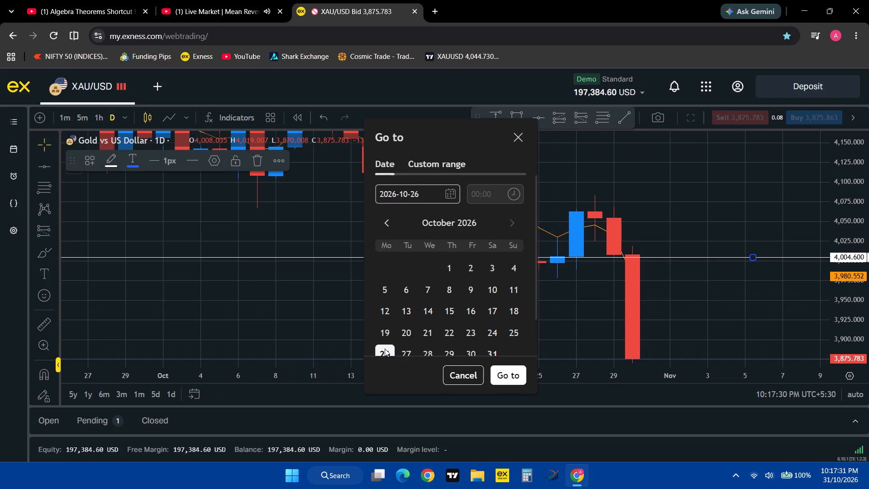
left_click(510, 377)
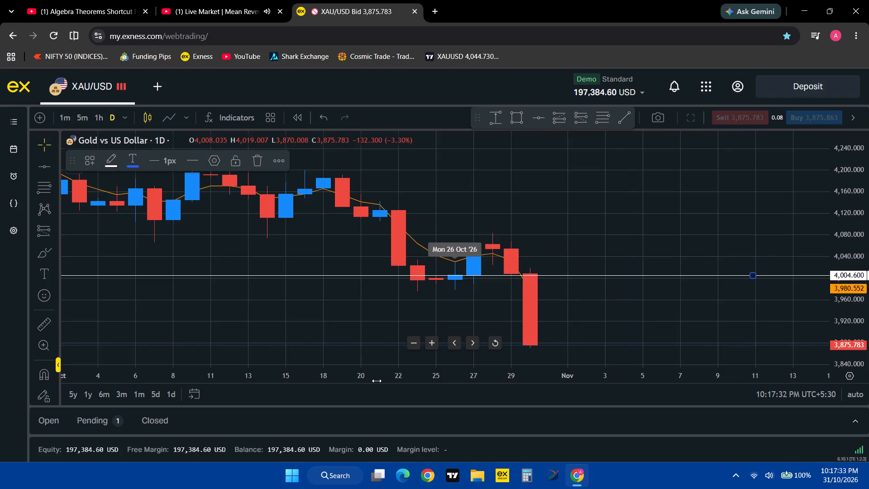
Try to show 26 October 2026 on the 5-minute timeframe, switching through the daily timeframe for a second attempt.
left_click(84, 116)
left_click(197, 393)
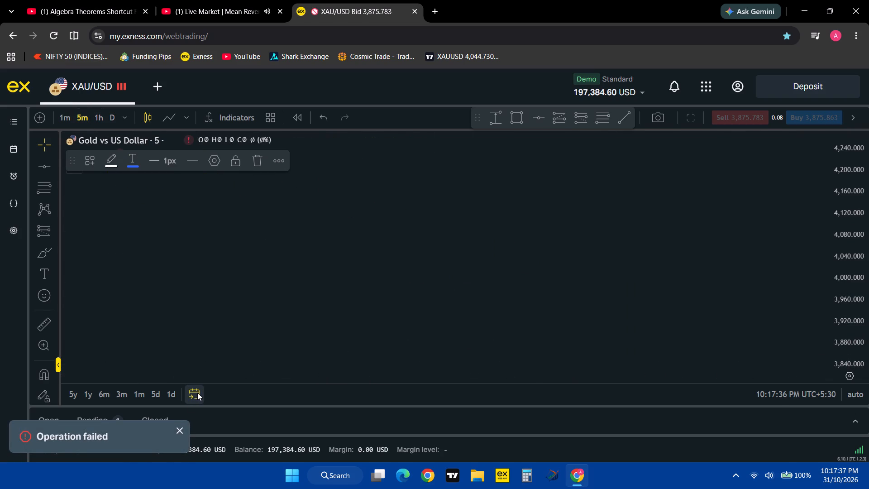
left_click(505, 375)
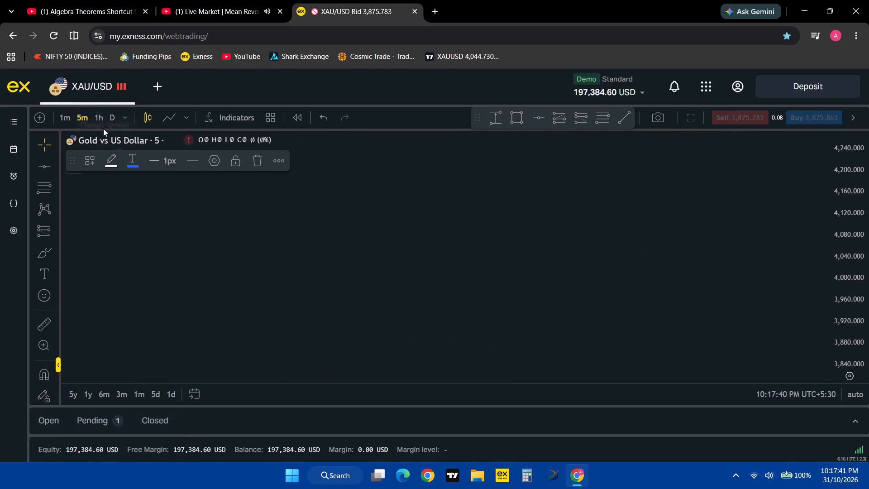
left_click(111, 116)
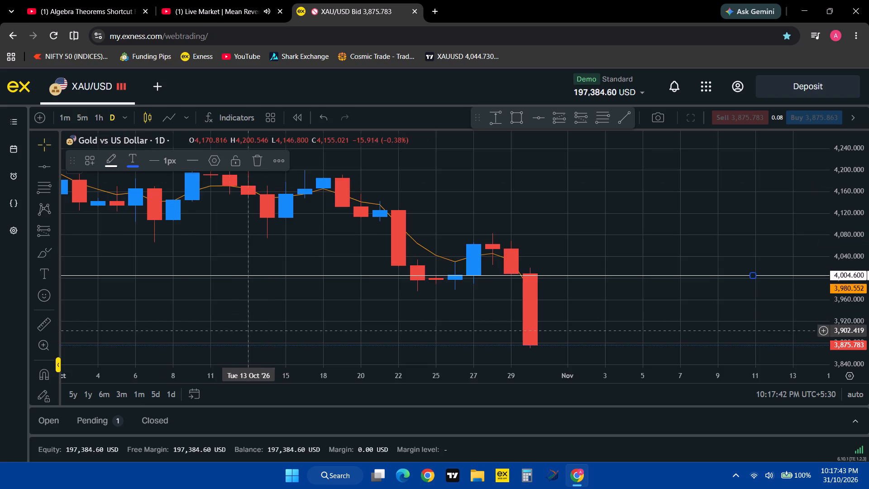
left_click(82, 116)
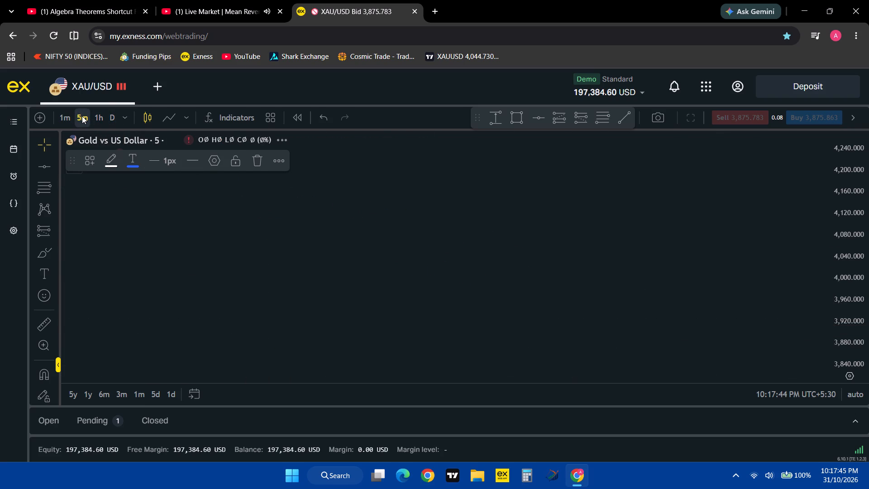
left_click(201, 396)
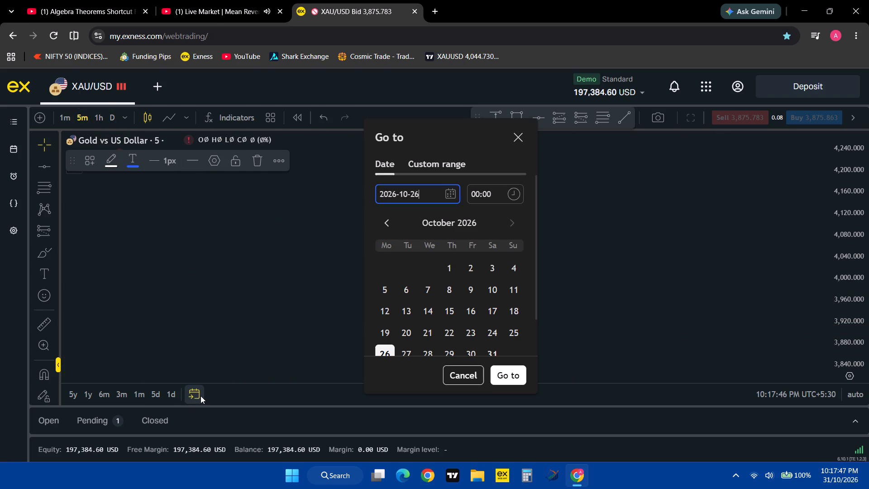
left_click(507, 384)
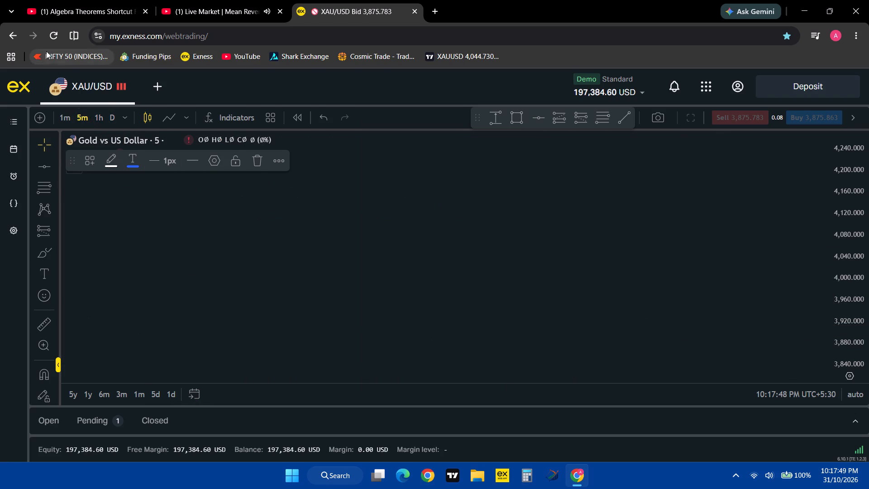
Reload the web trading page.
left_click(51, 36)
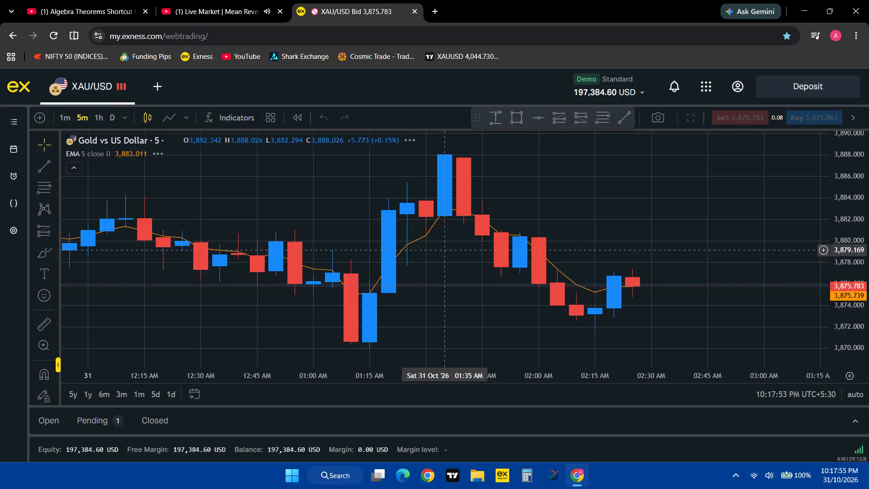
Go to the date 26 October 2026 on the 5-minute chart.
left_click(204, 393)
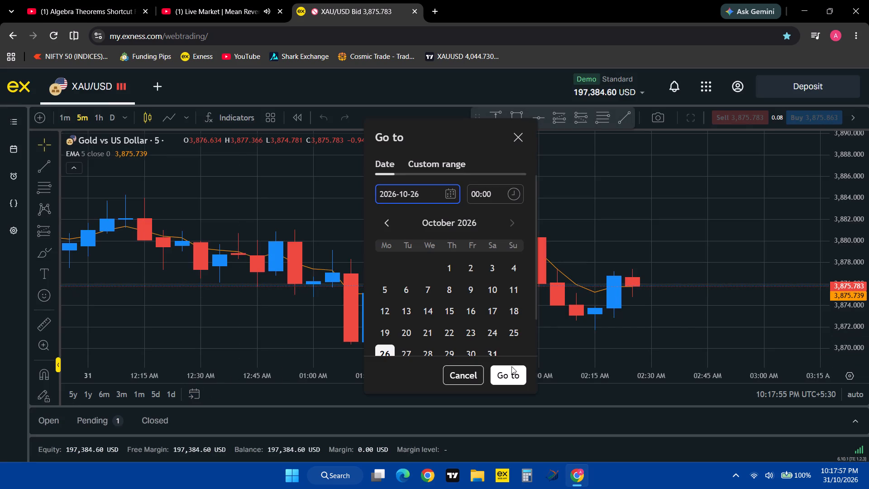
left_click(518, 373)
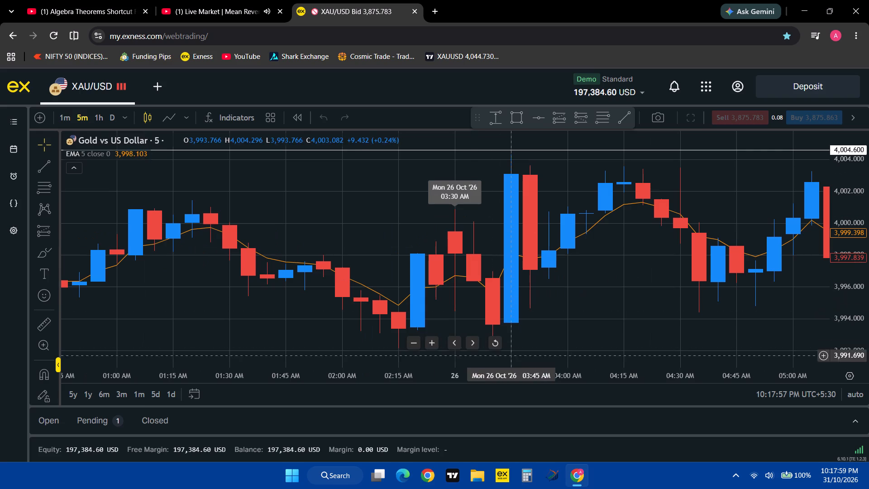
Examine the 5-minute candles and the EMA through 26 October and into early 27 October against the 4,004.600 line.
left_click_drag(542, 381, 707, 374)
left_click_drag(746, 254, 745, 254)
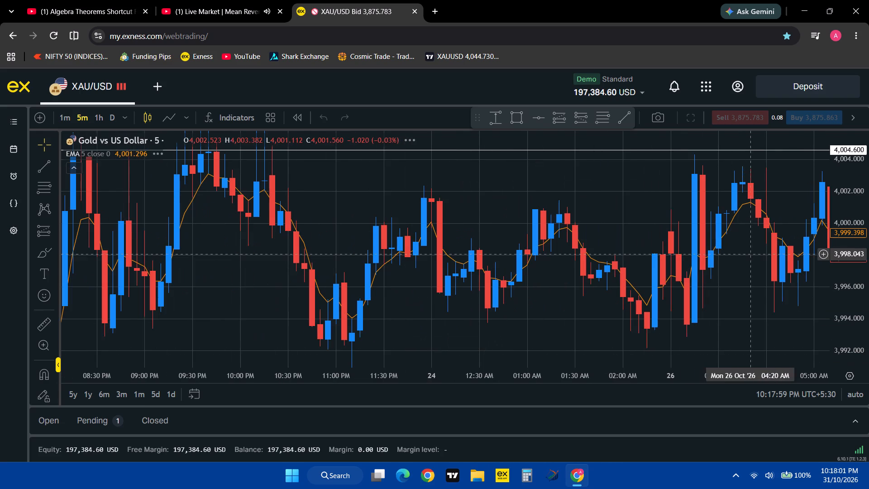
left_click_drag(745, 254, 292, 261)
left_click_drag(866, 187, 839, 316)
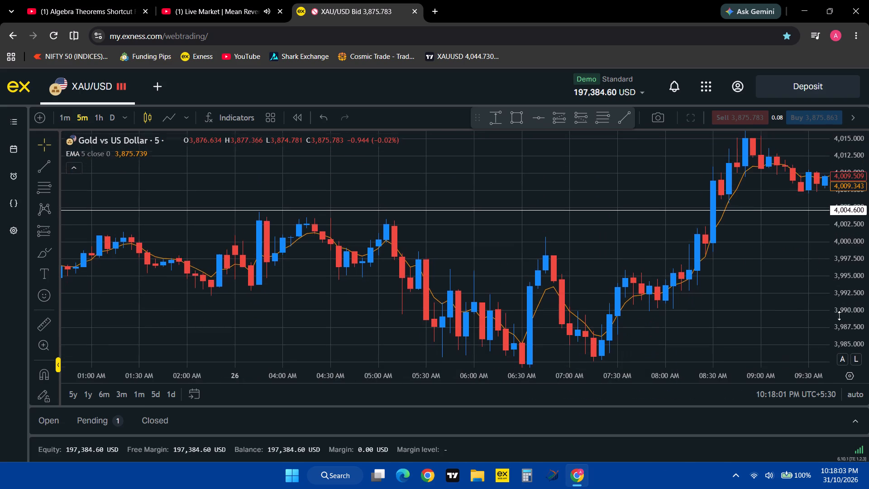
left_click_drag(745, 271, 421, 291)
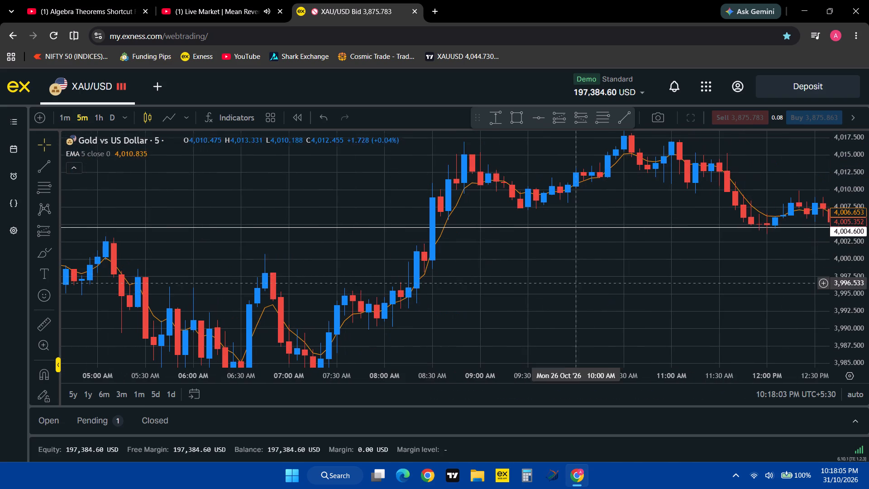
left_click_drag(610, 282, 477, 351)
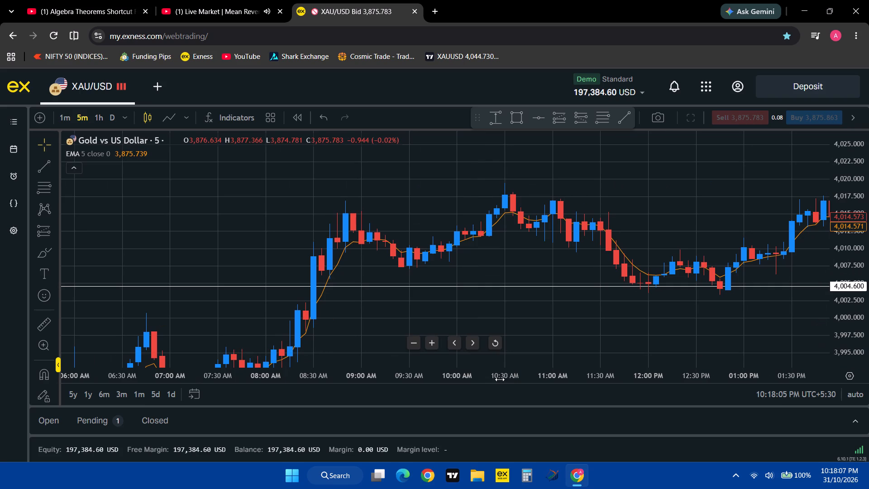
left_click_drag(511, 376, 627, 368)
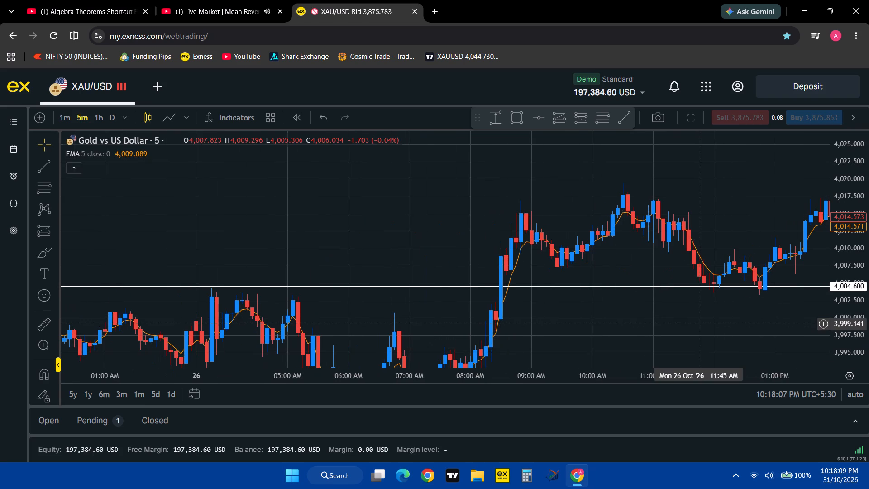
left_click_drag(698, 324, 268, 321)
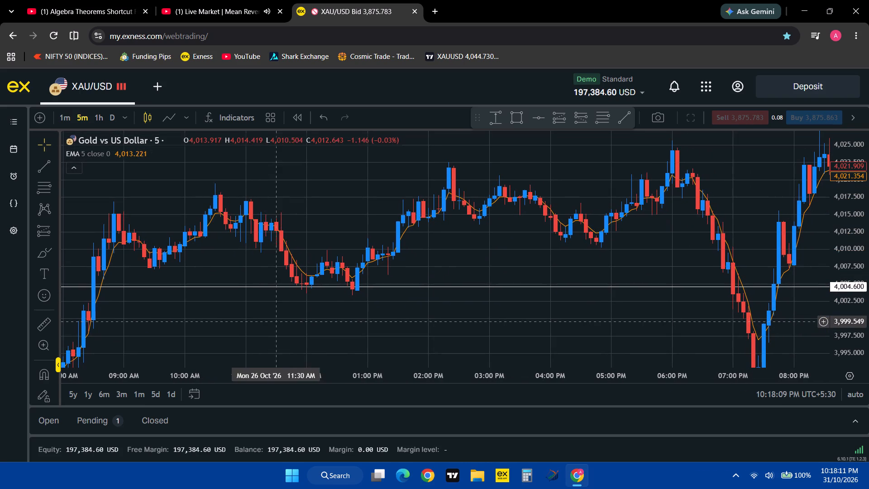
left_click_drag(667, 374, 634, 369)
left_click_drag(633, 244, 468, 155)
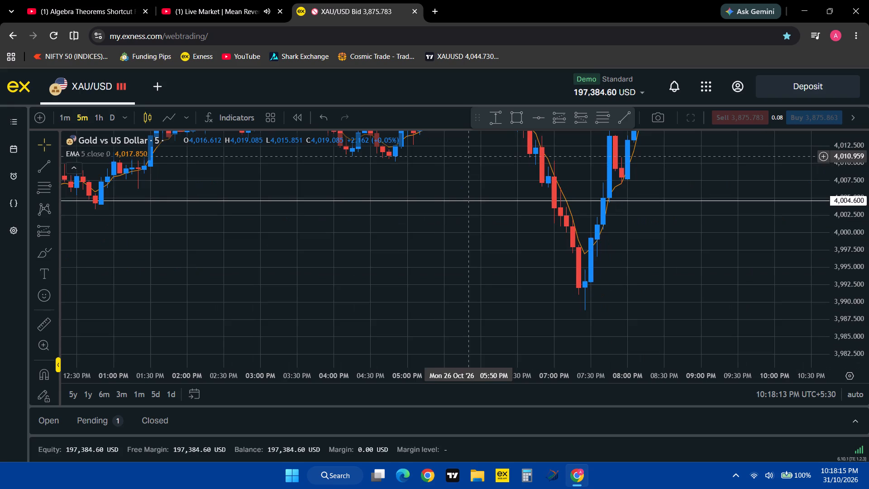
left_click_drag(468, 155, 211, 293)
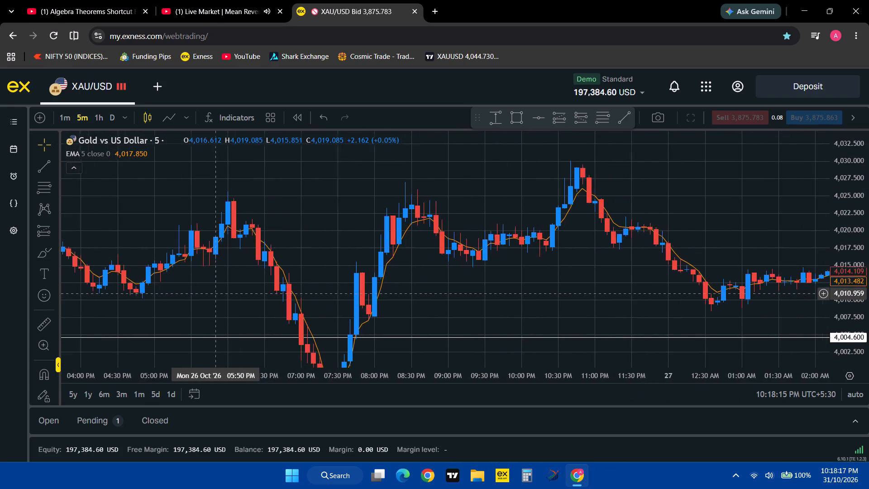
left_click_drag(211, 293, 201, 293)
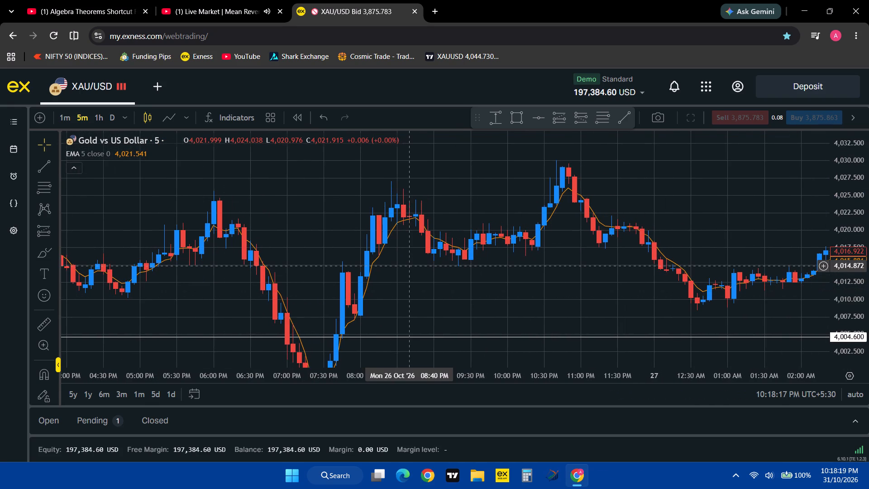
left_click_drag(427, 300, 449, 278)
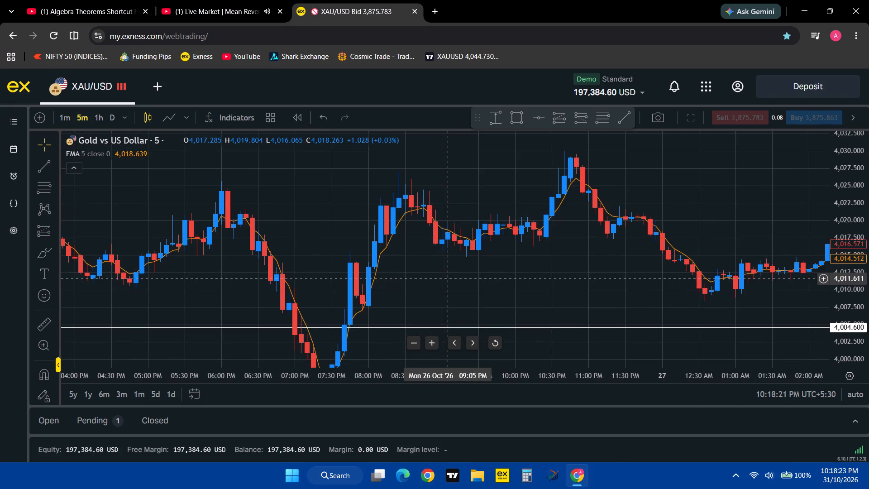
left_click_drag(449, 278, 86, 301)
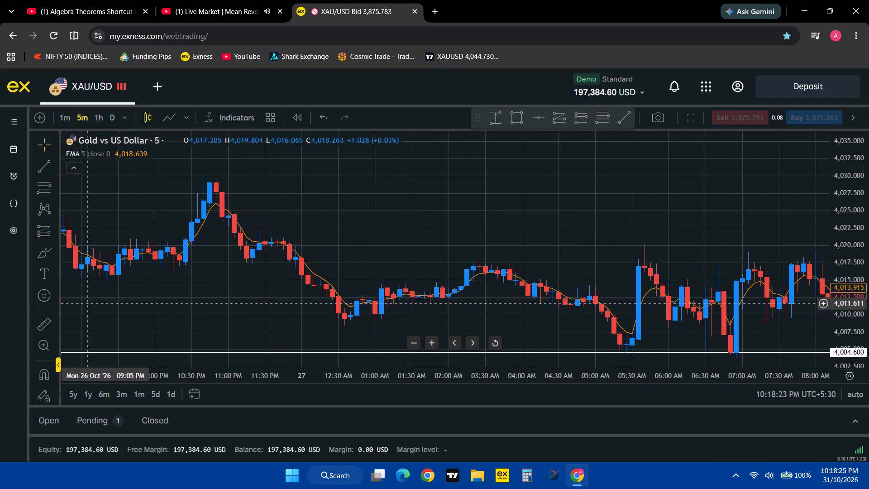
left_click_drag(86, 301, 471, 300)
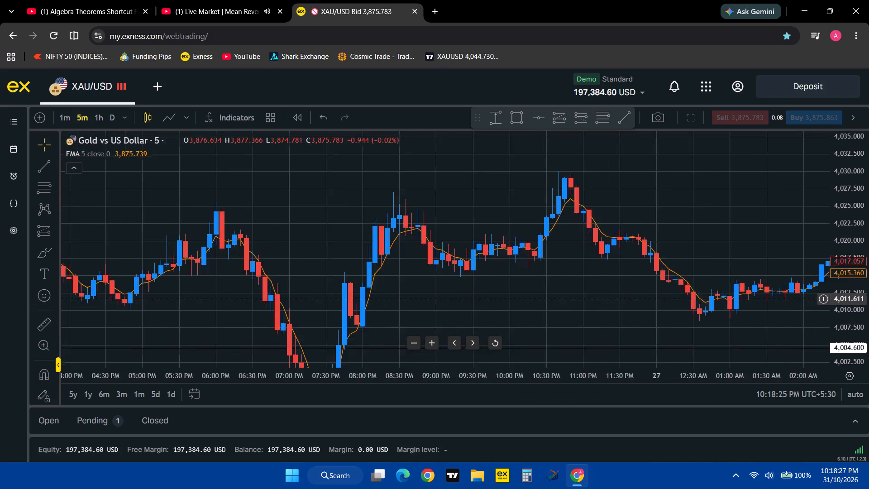
left_click_drag(471, 300, 644, 283)
left_click_drag(339, 377, 482, 373)
left_click_drag(420, 295, 660, 230)
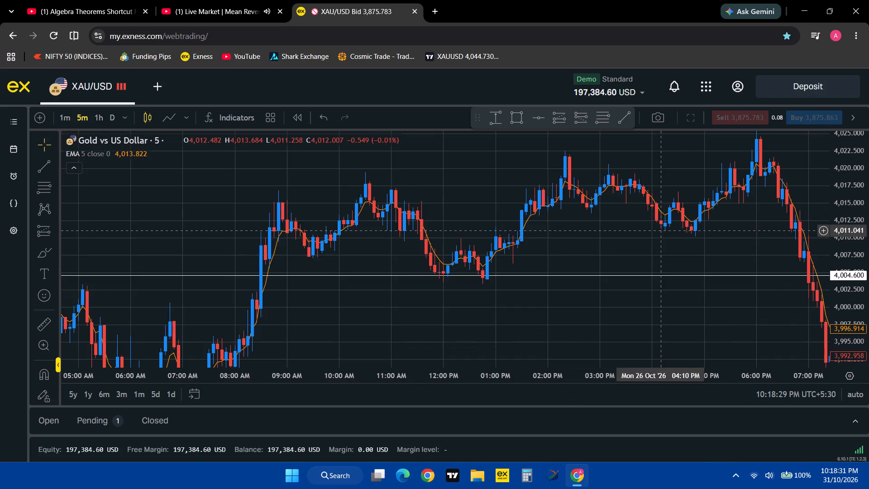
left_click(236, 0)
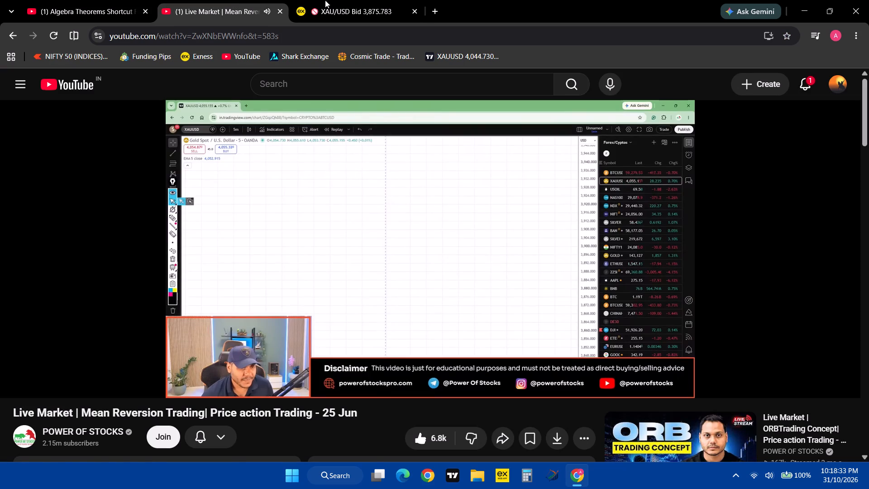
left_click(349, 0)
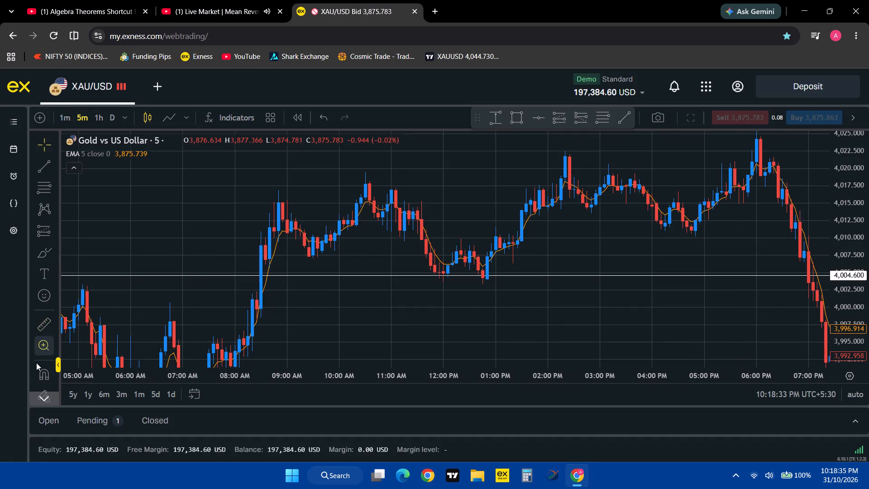
Delete the horizontal line drawn on the chart.
left_click(41, 403)
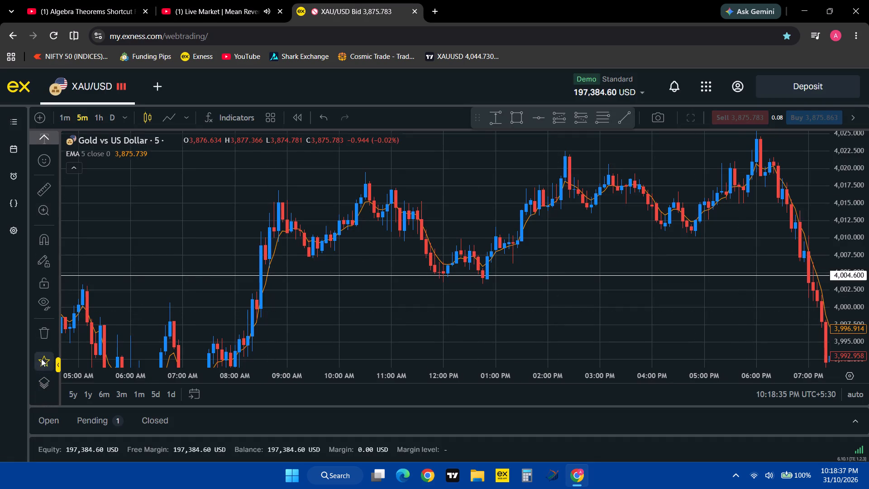
left_click(43, 332)
On the daily timeframe, draw a horizontal line at 4,030.581, near the high of the 26 October candle.
left_click(114, 120)
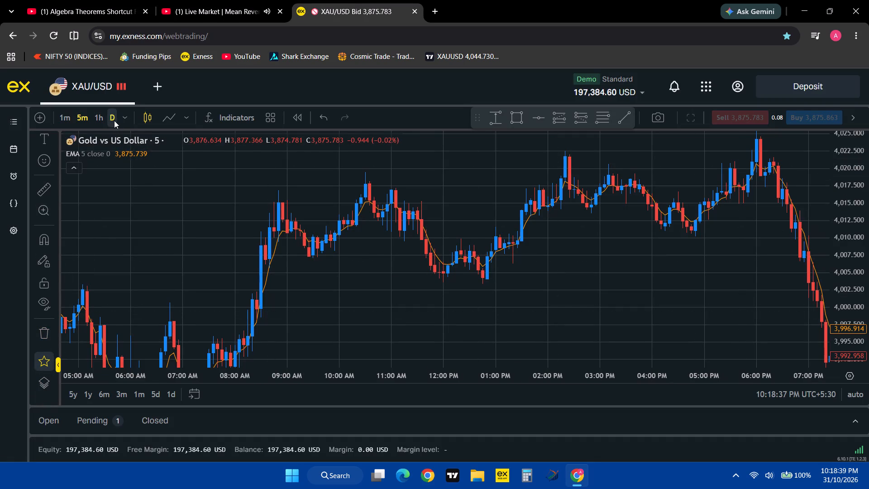
left_click_drag(857, 164, 827, 365)
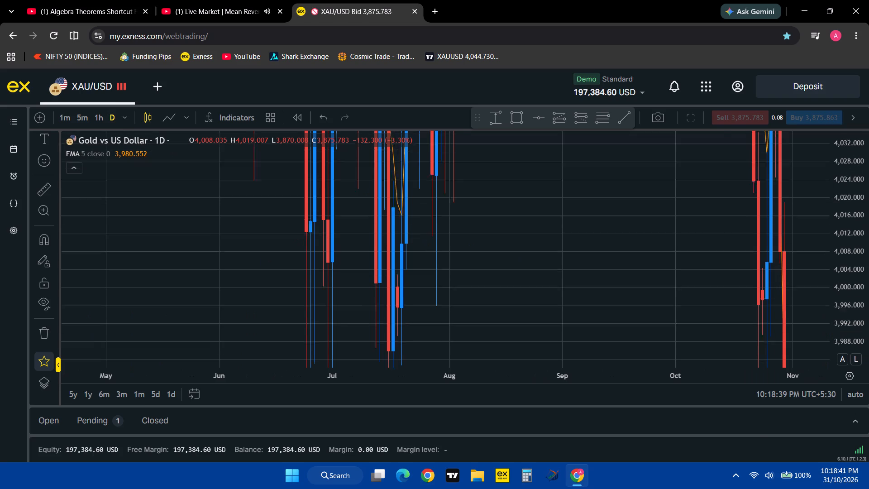
left_click_drag(827, 365, 791, 488)
left_click_drag(791, 379, 613, 389)
left_click_drag(856, 160, 827, 303)
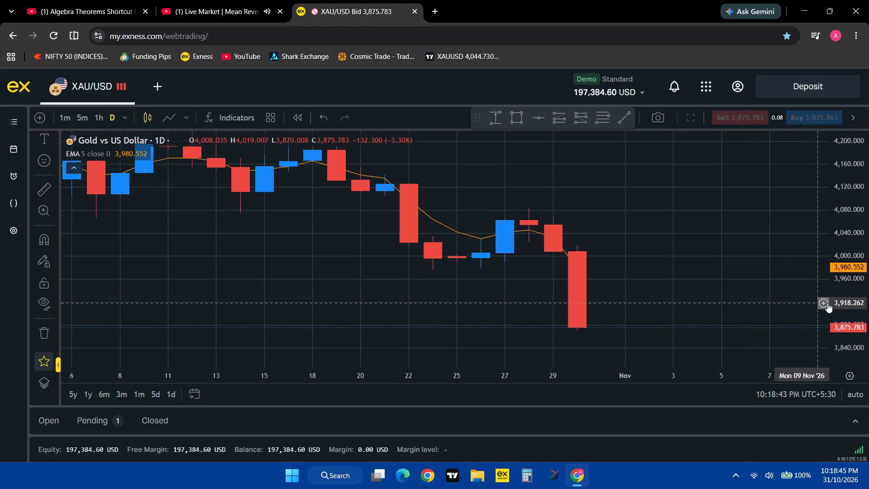
left_click_drag(612, 376, 686, 355)
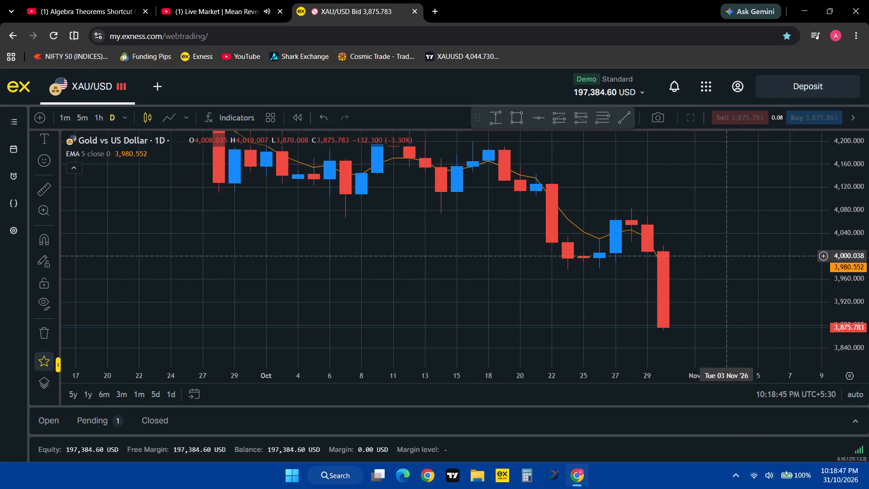
left_click_drag(741, 250, 683, 252)
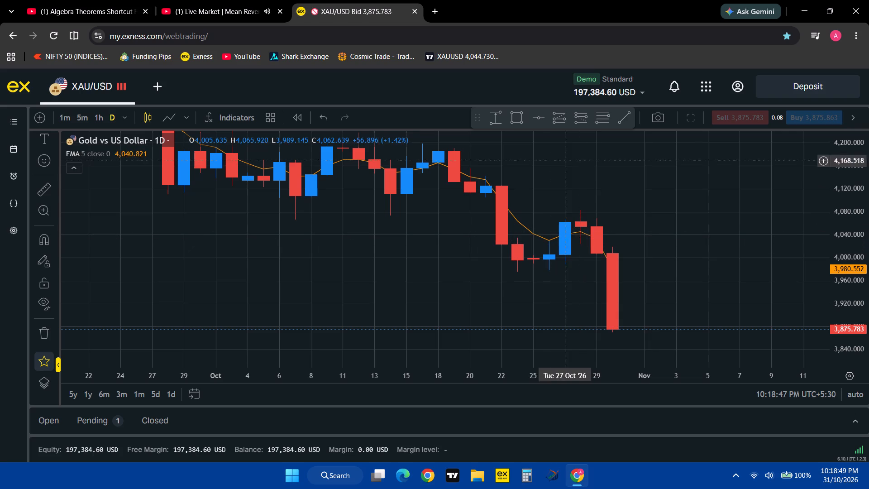
left_click(538, 119)
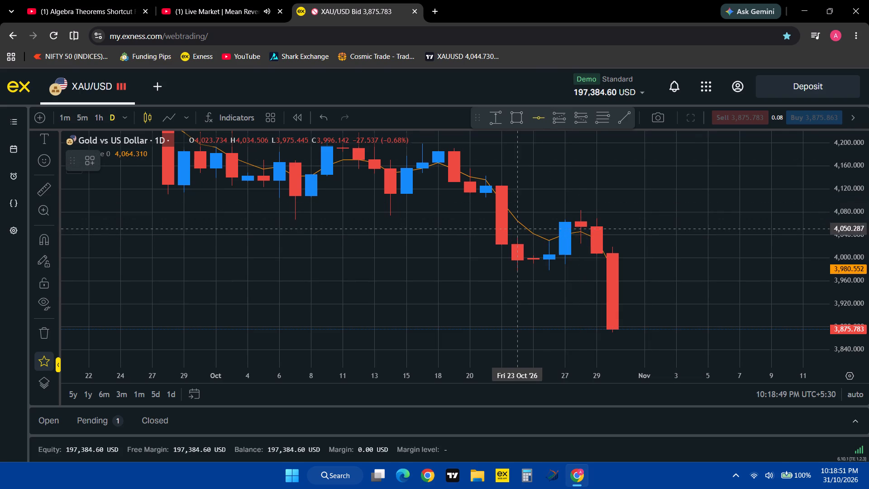
left_click(525, 240)
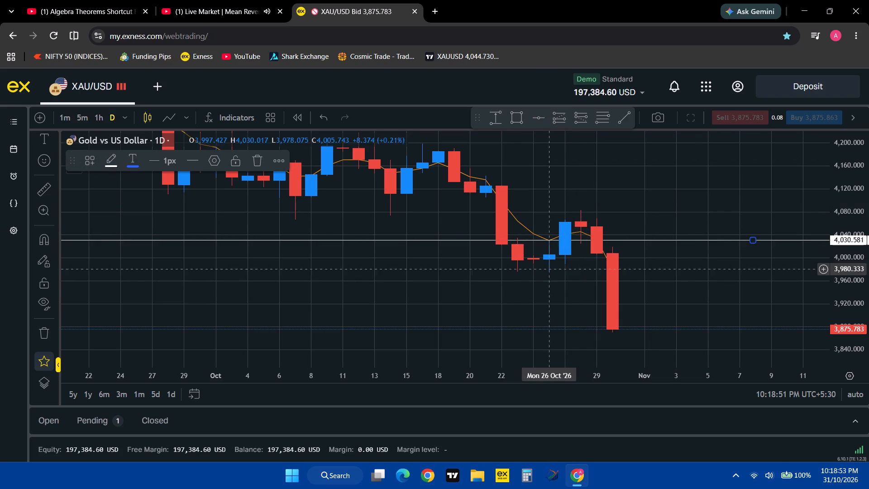
Switch to the 5-minute timeframe and go to the date 27 October 2026.
left_click(83, 112)
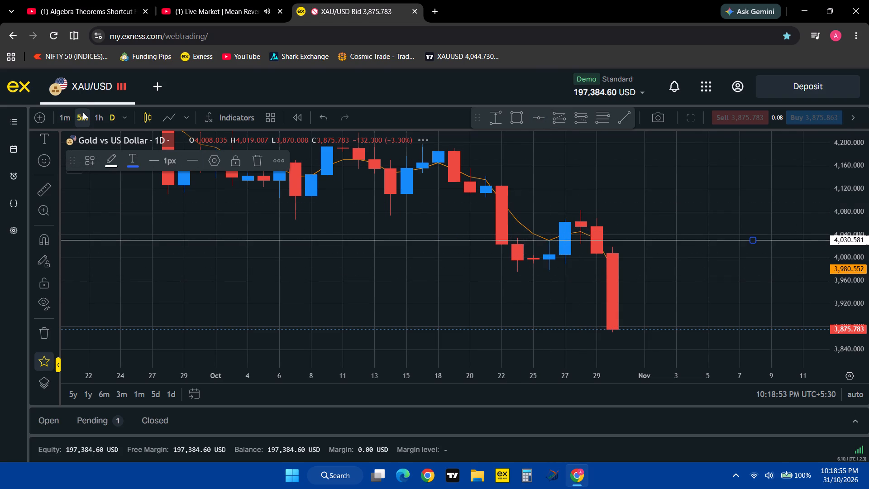
left_click(193, 396)
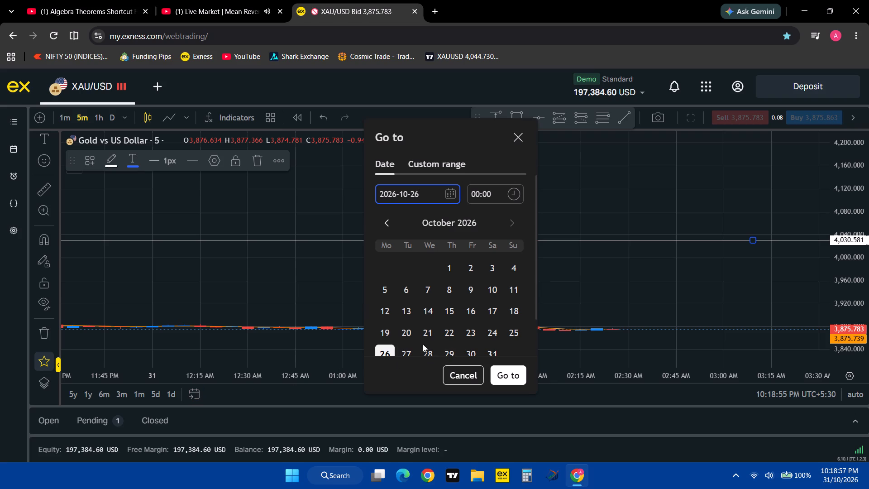
left_click(413, 349)
left_click(508, 379)
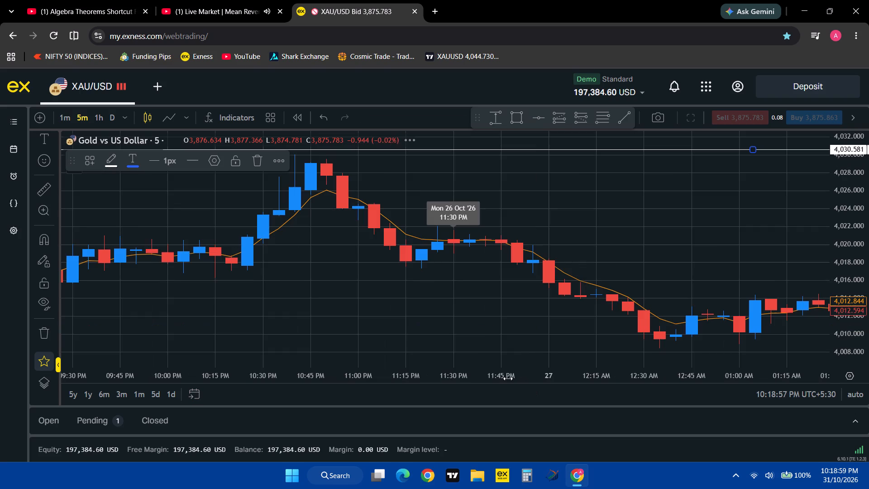
Examine the 5-minute candles and the EMA through 27 October against the 4,030.581 line.
left_click_drag(498, 375, 695, 341)
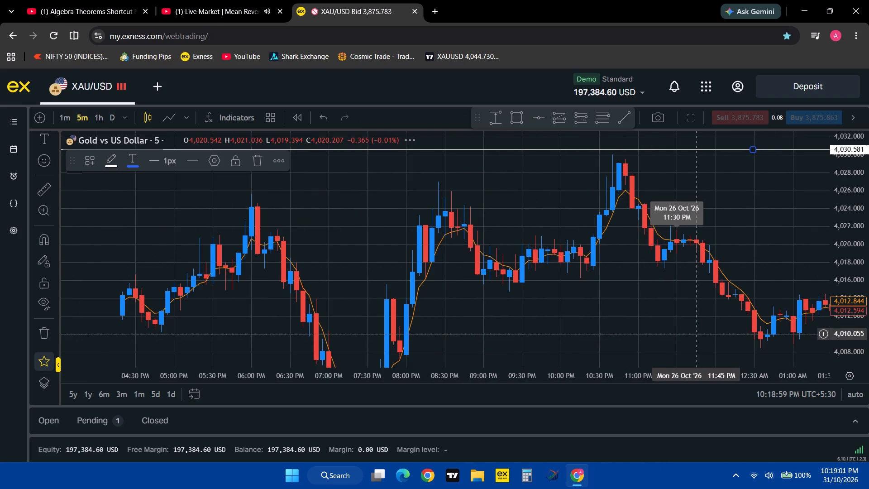
left_click_drag(767, 216, 244, 251)
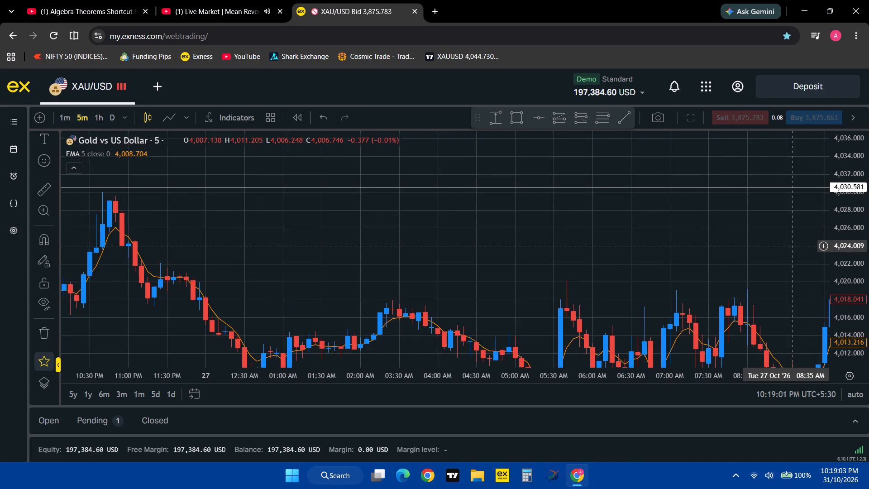
left_click_drag(791, 247, 264, 180)
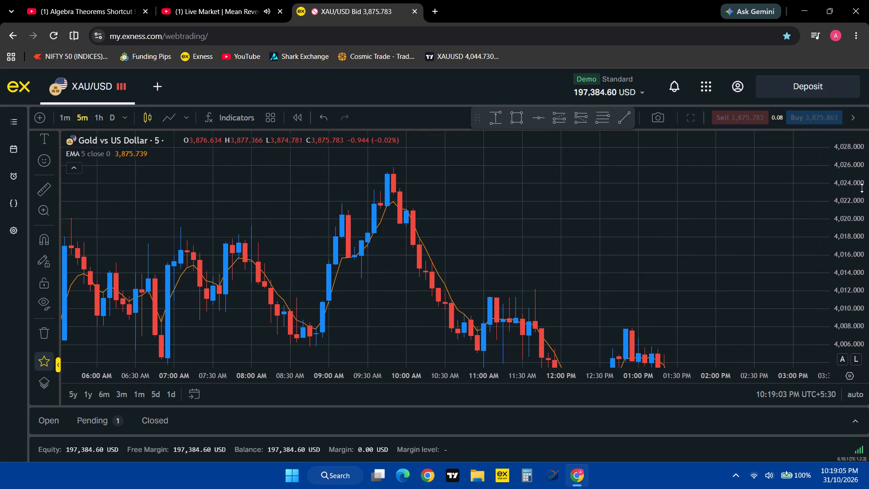
left_click_drag(862, 188, 846, 289)
left_click_drag(789, 260, 205, 240)
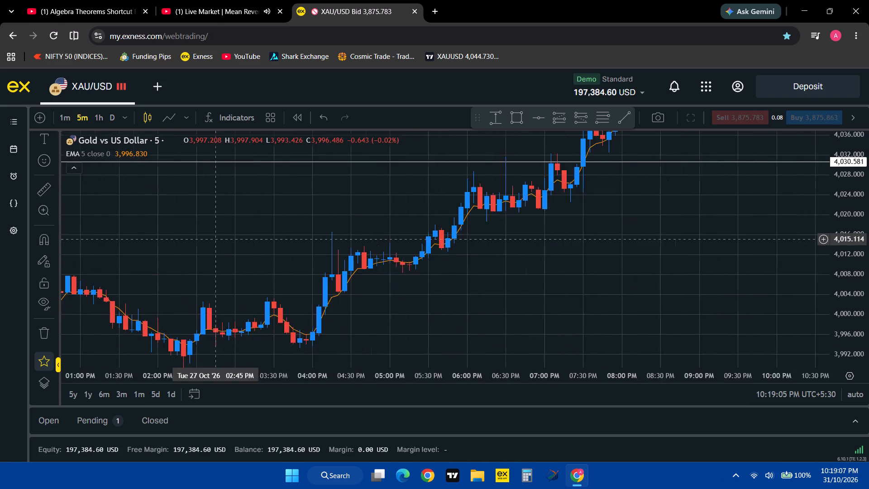
left_click_drag(205, 240, 186, 278)
left_click_drag(664, 251, 608, 304)
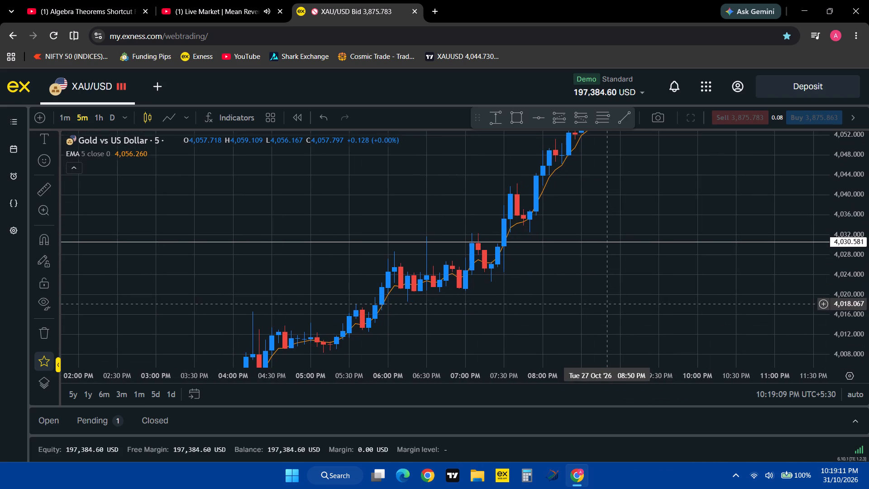
left_click_drag(628, 269, 442, 411)
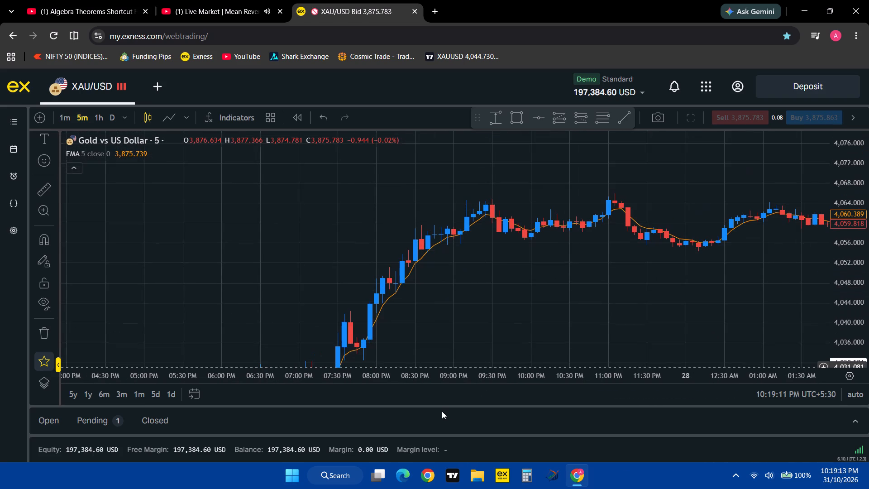
left_click_drag(442, 411, 222, 380)
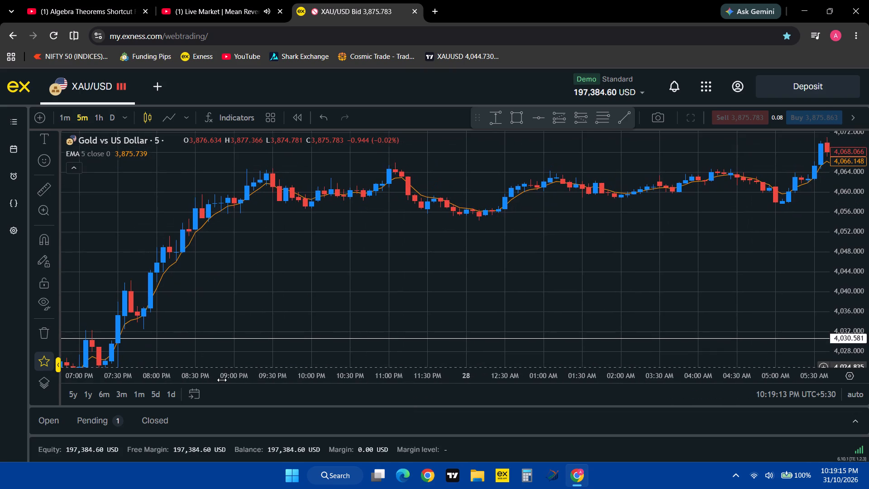
Examine the 5-minute candles and EMA around the 4,030.581 line from the evening of 27 October into 28 October.
left_click_drag(222, 380, 176, 406)
left_click_drag(757, 291, 868, 212)
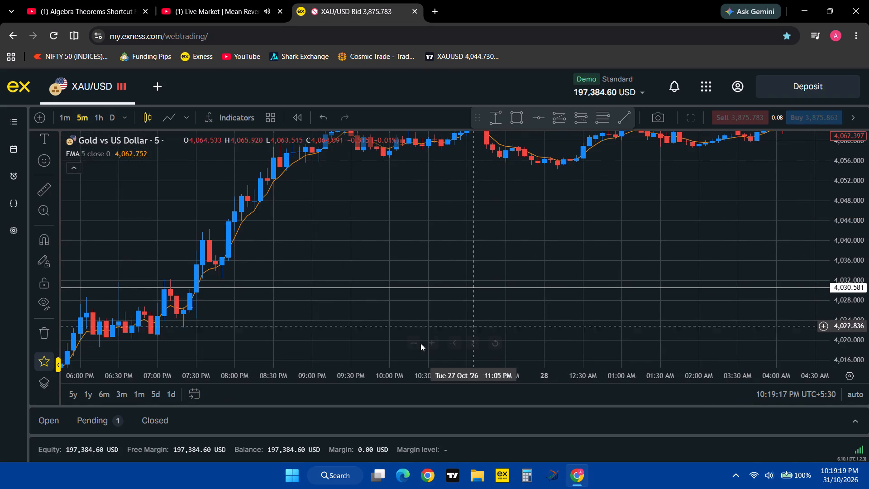
left_click_drag(404, 345, 722, 333)
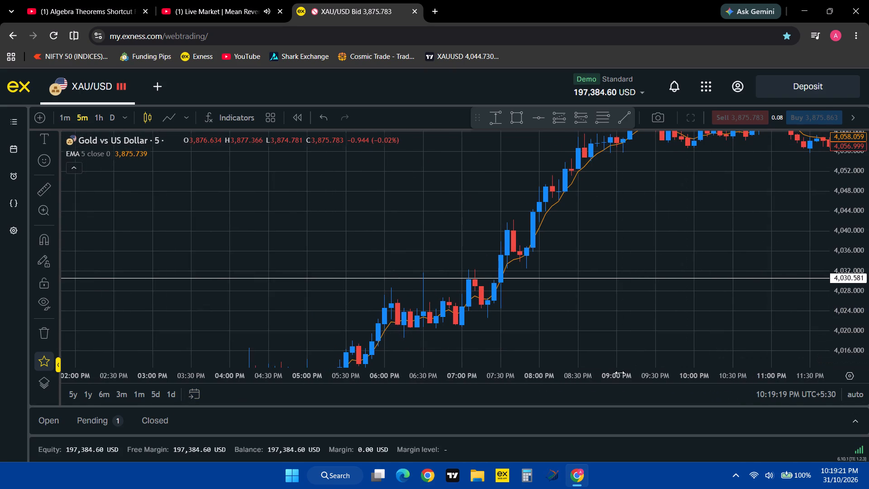
left_click_drag(620, 373, 571, 375)
left_click_drag(438, 313, 505, 267)
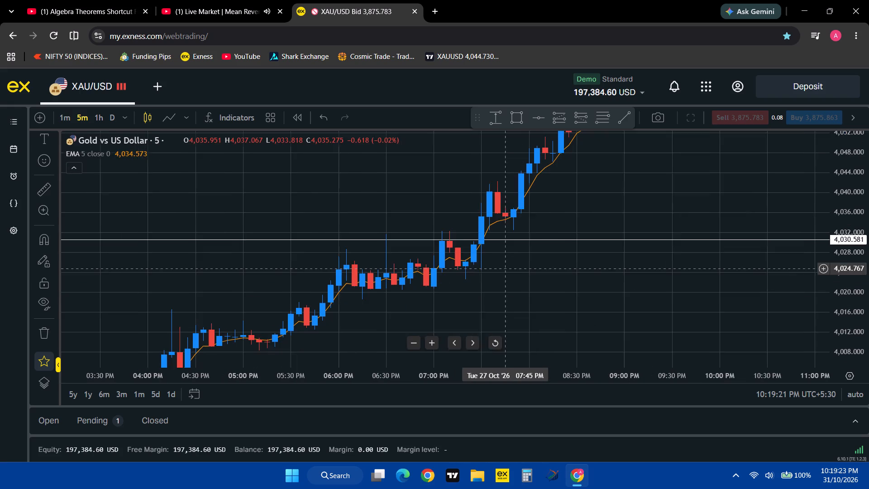
left_click_drag(505, 267, 505, 268)
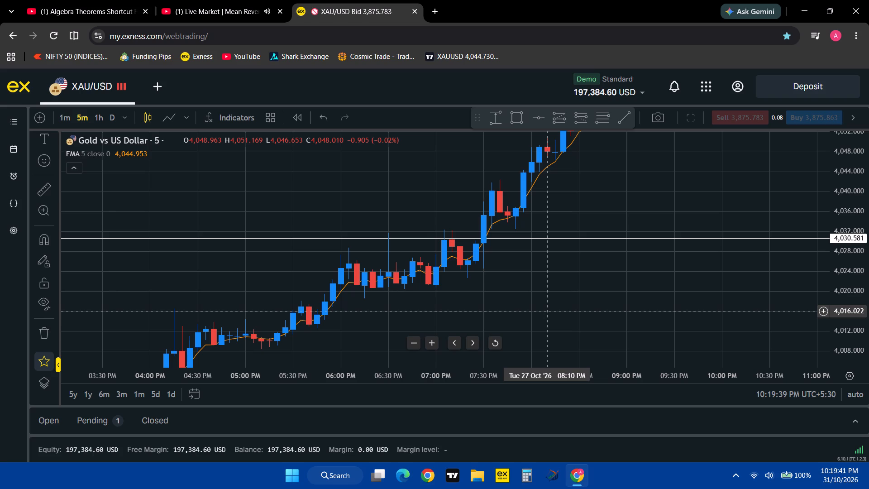
left_click_drag(638, 278, 464, 375)
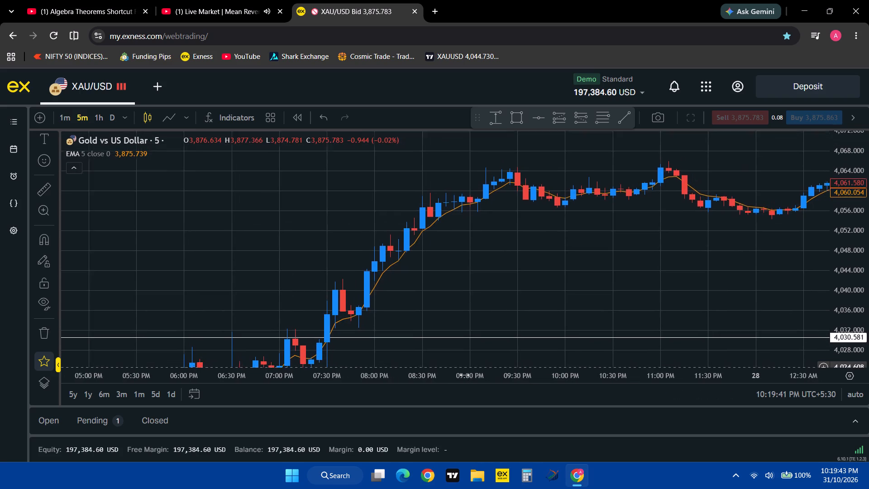
left_click_drag(464, 375, 434, 365)
left_click_drag(425, 379, 610, 374)
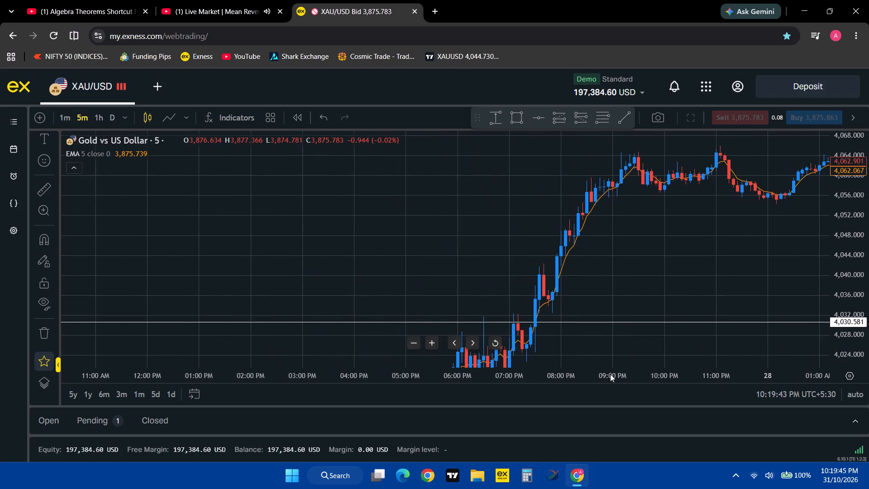
left_click_drag(711, 291, 696, 241)
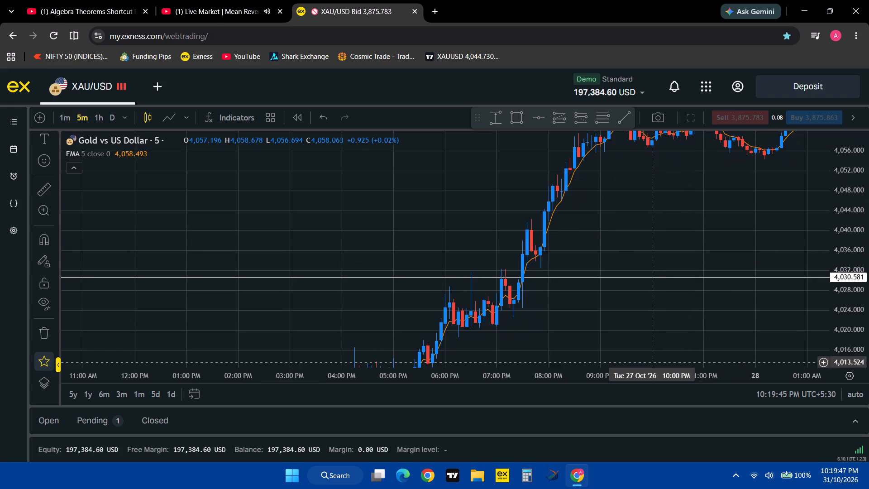
left_click_drag(648, 379, 583, 372)
left_click_drag(496, 323, 535, 314)
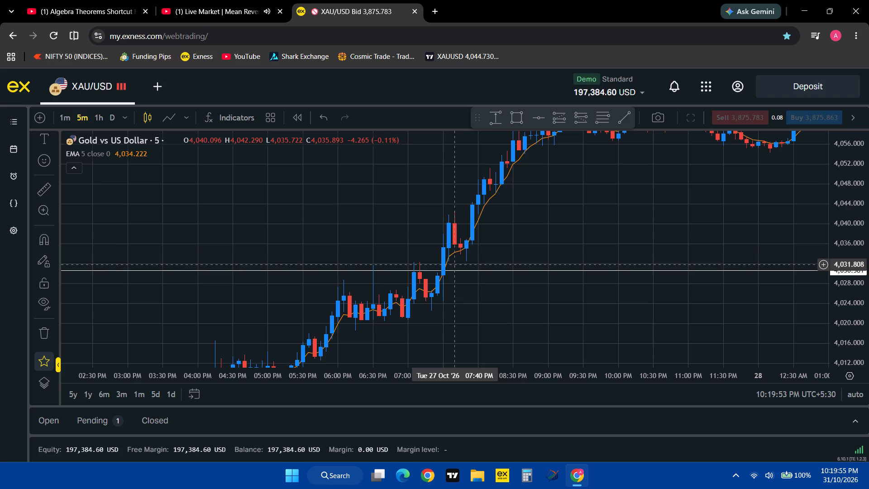
left_click_drag(628, 192, 486, 234)
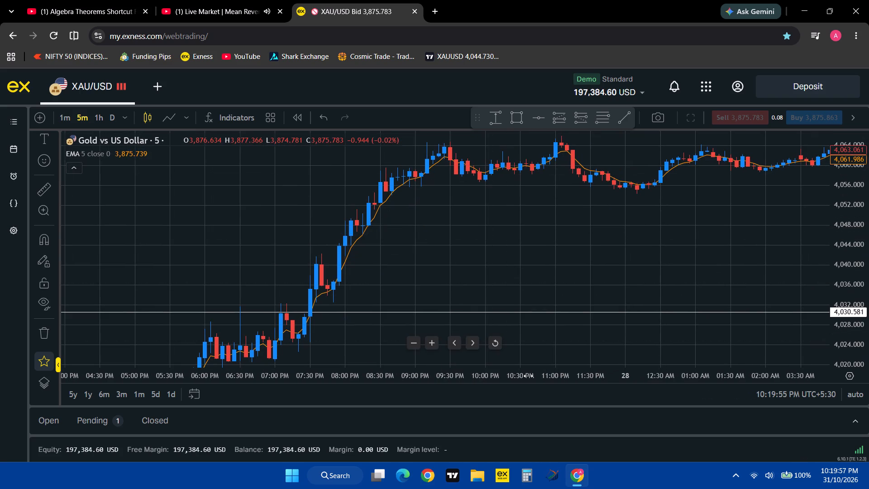
left_click_drag(528, 376, 706, 375)
left_click_drag(816, 243, 745, 253)
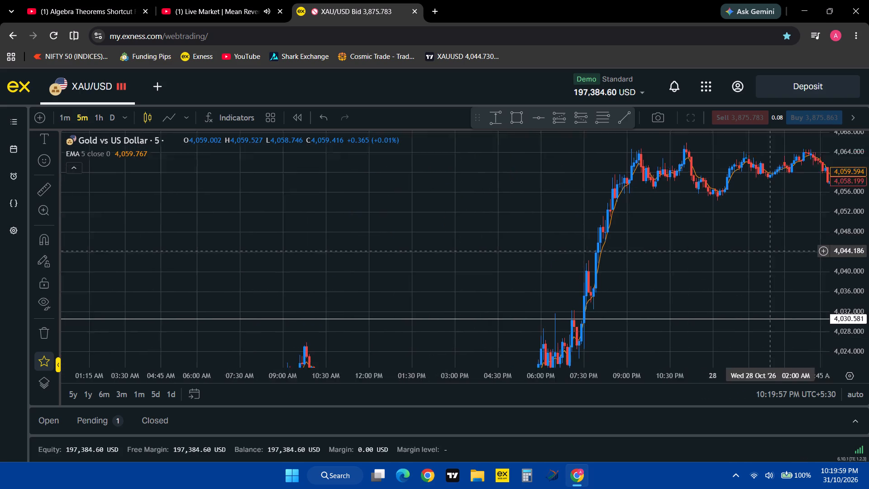
left_click_drag(745, 253, 703, 271)
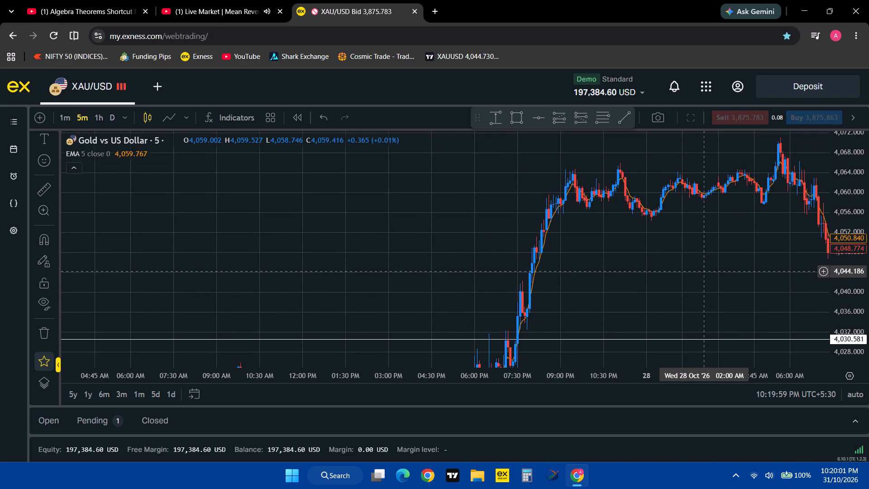
left_click_drag(688, 374, 578, 379)
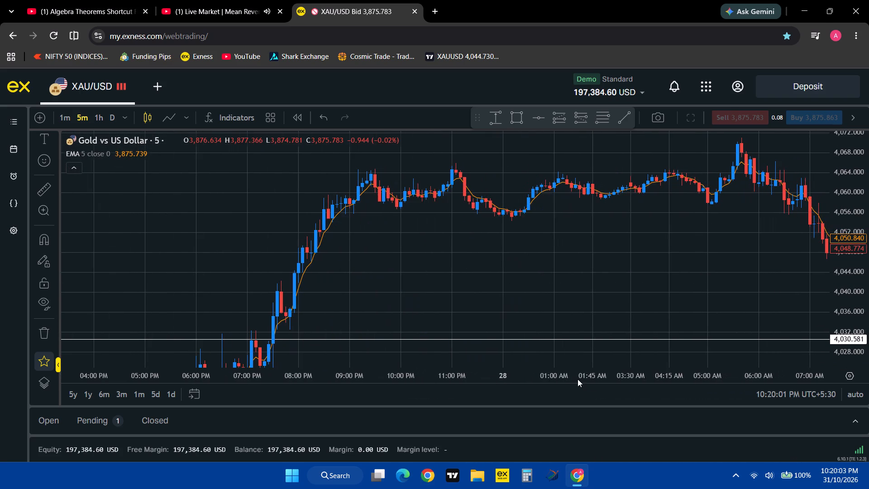
Place a long position at 4,036.918 on the 27 October 07:35 PM candle, with its stop at 4,032.148.
left_click(552, 115)
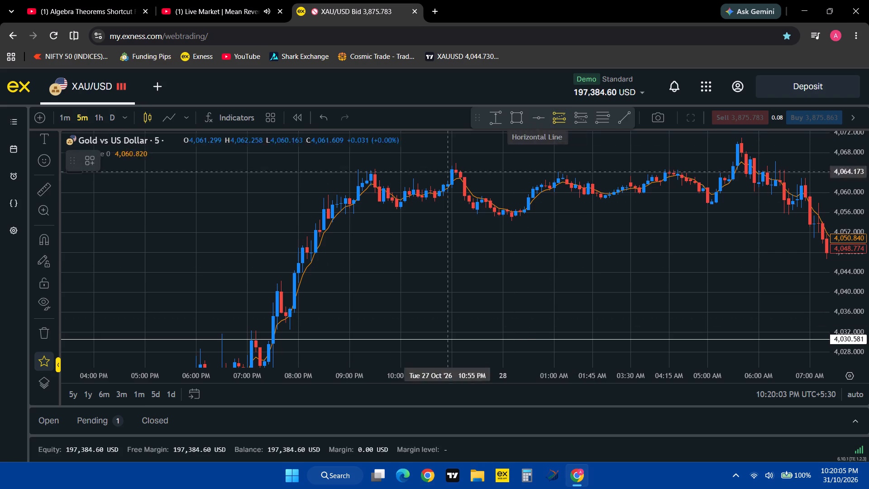
left_click(279, 307)
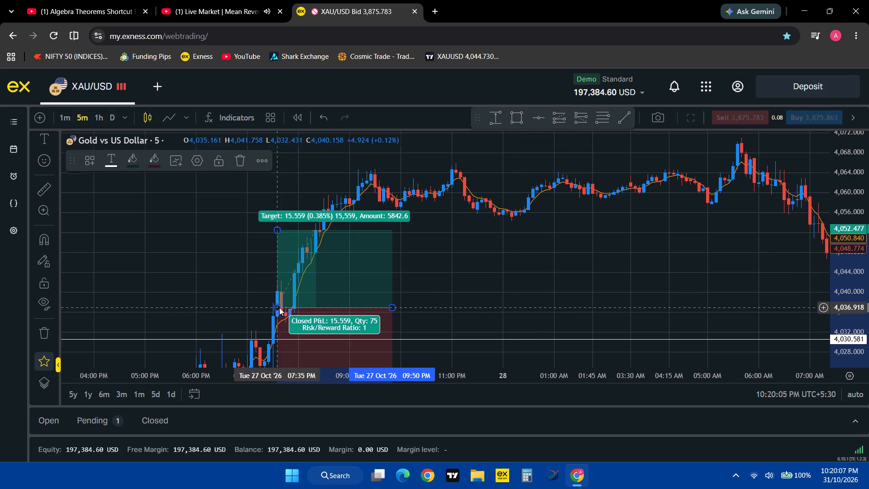
left_click_drag(220, 289, 213, 238)
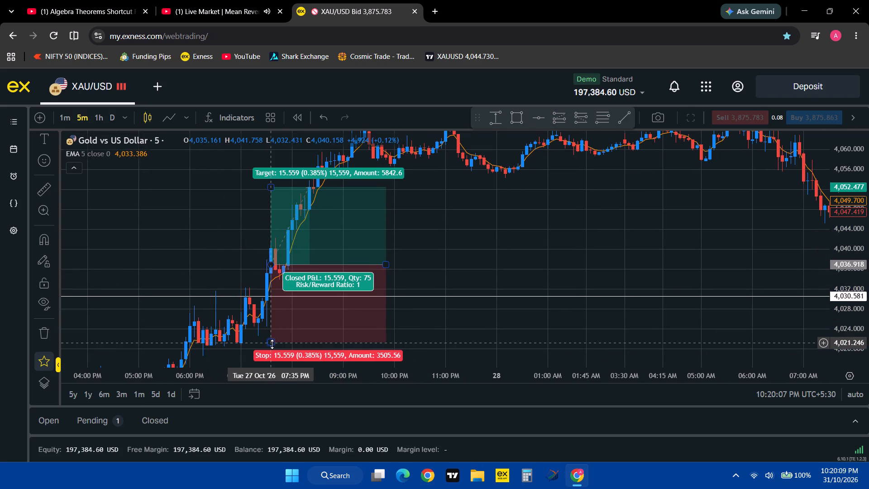
left_click_drag(272, 344, 270, 288)
left_click_drag(505, 246, 462, 290)
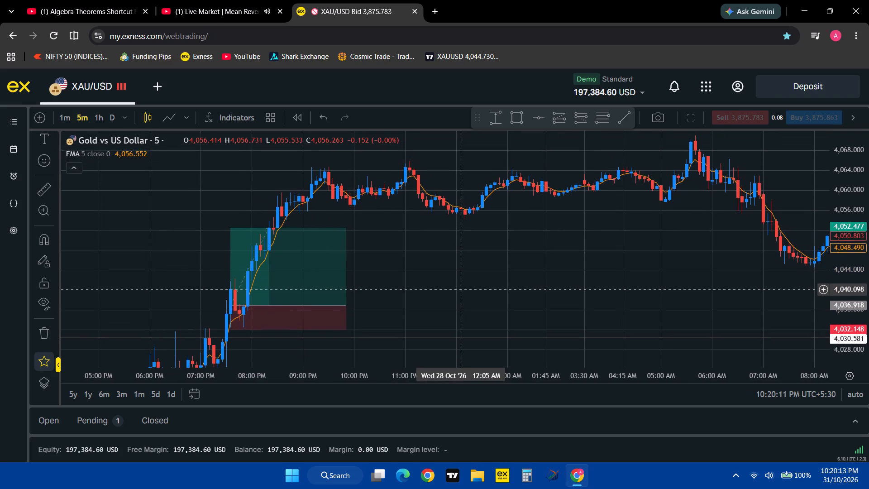
left_click_drag(462, 290, 461, 294)
Set the long position's target to 4,070.760 and extend its width to the peak just before 06:00 AM on 28 October.
left_click_drag(231, 232, 242, 142)
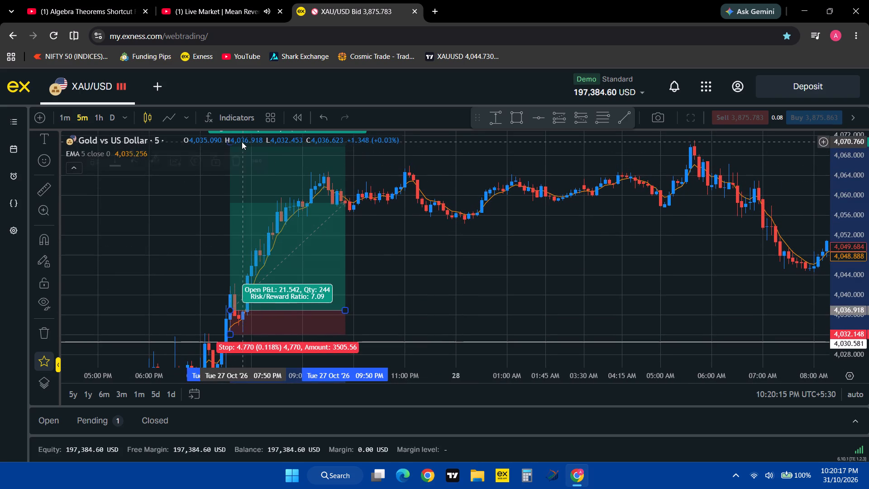
left_click_drag(344, 310, 524, 317)
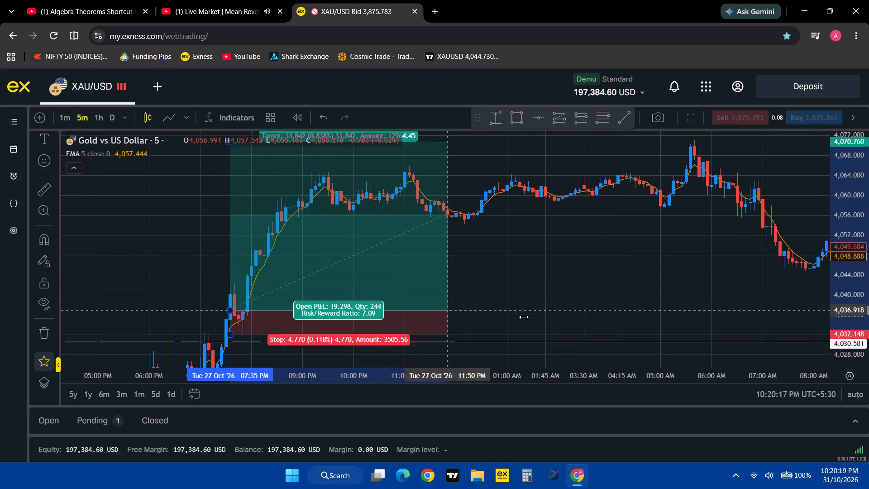
left_click_drag(524, 317, 704, 313)
left_click(760, 287)
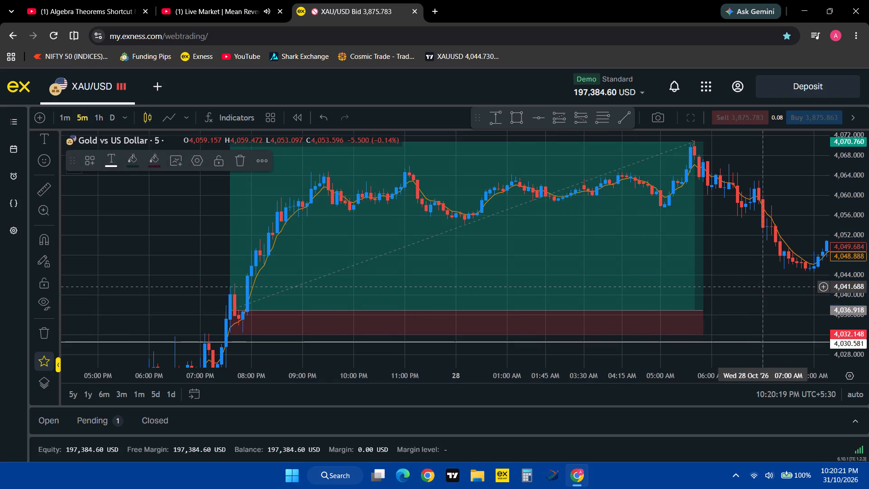
Try to remove the drawings from the XAU/USD chart.
left_click_drag(694, 376, 796, 373)
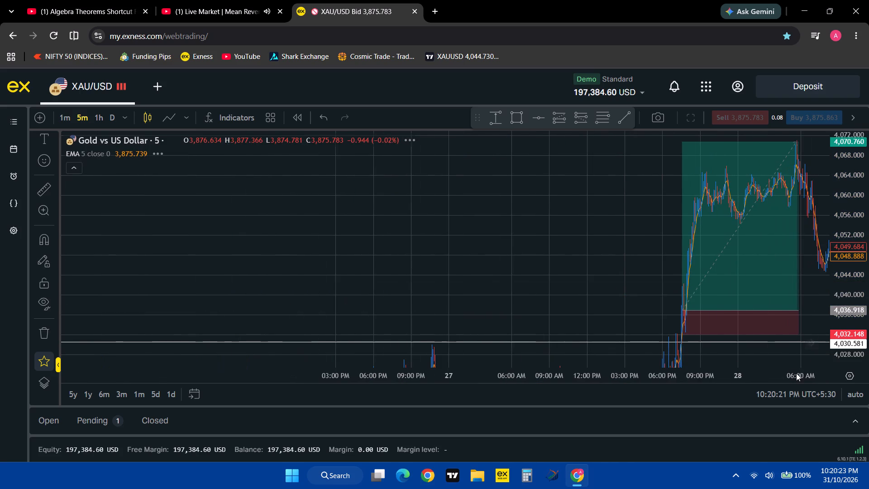
left_click_drag(667, 257, 310, 243)
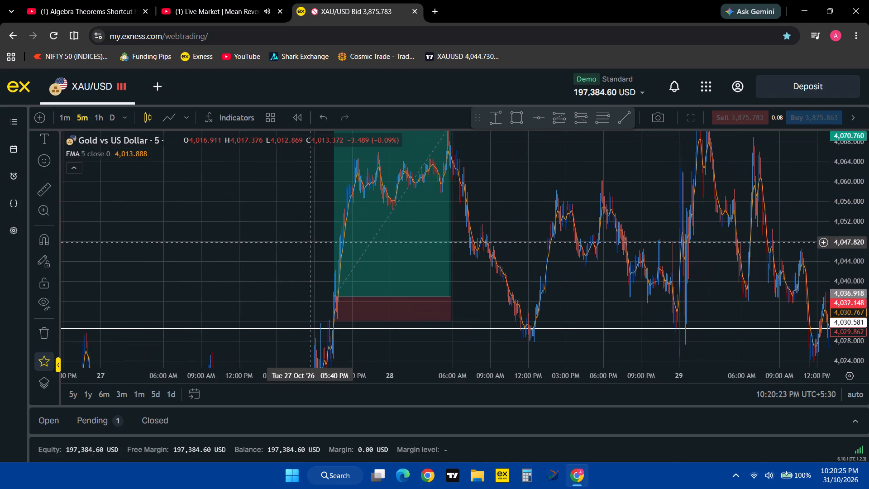
left_click_drag(310, 243, 367, 239)
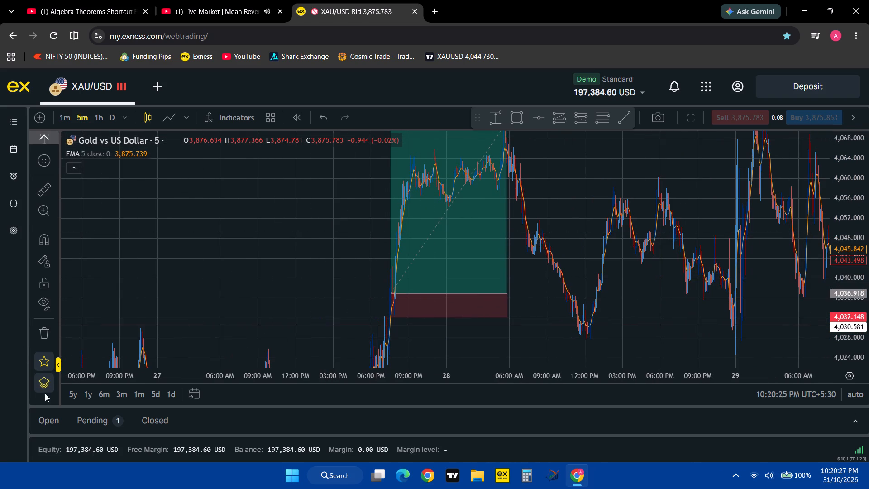
left_click(45, 339)
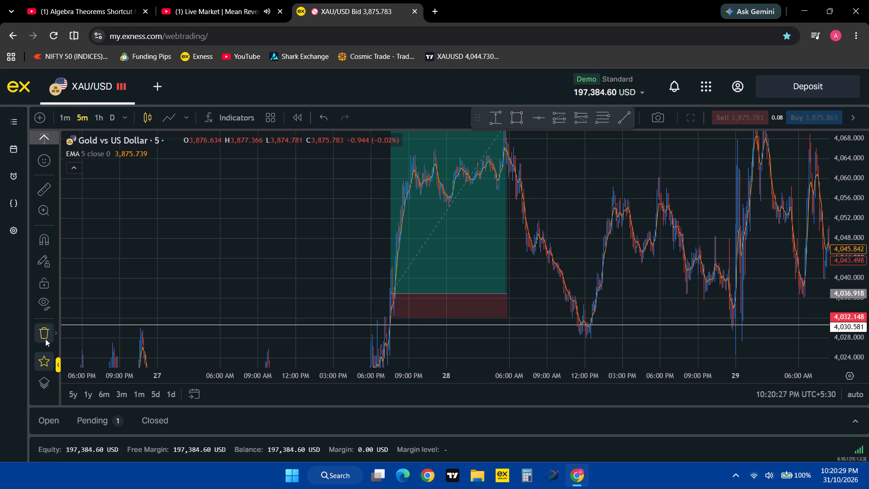
Close the XAU/USD chart tab and return to the YouTube trading video.
left_click(414, 10)
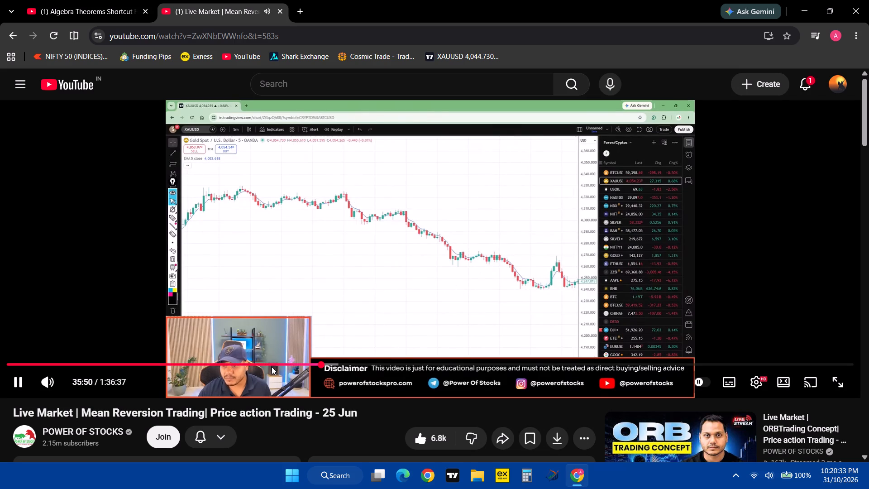
Rewind the Mean Reversion Trading video to about 28:20.
left_click(272, 367)
left_click(255, 364)
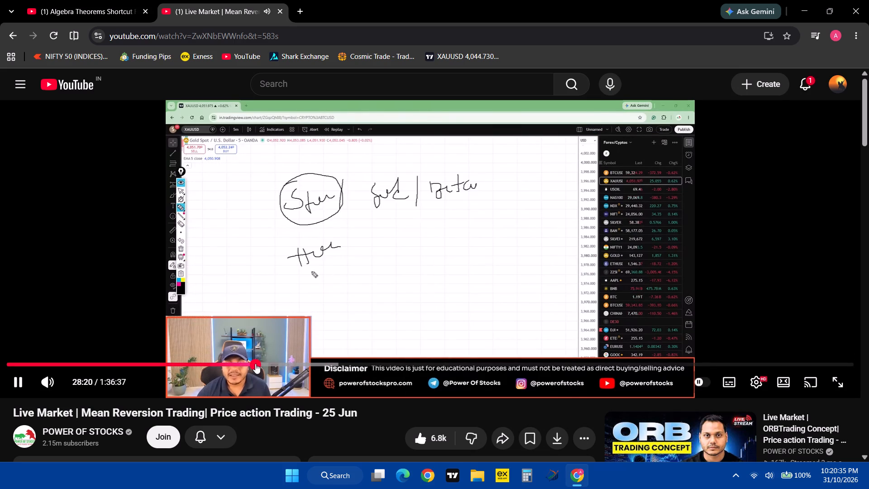
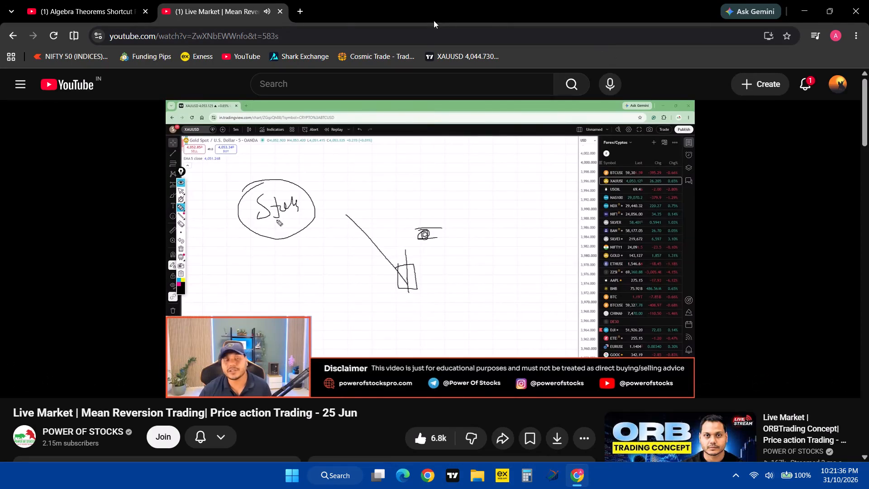
Open the Exness web trading terminal with the XAU/USD chart in a new browser tab.
left_click(303, 16)
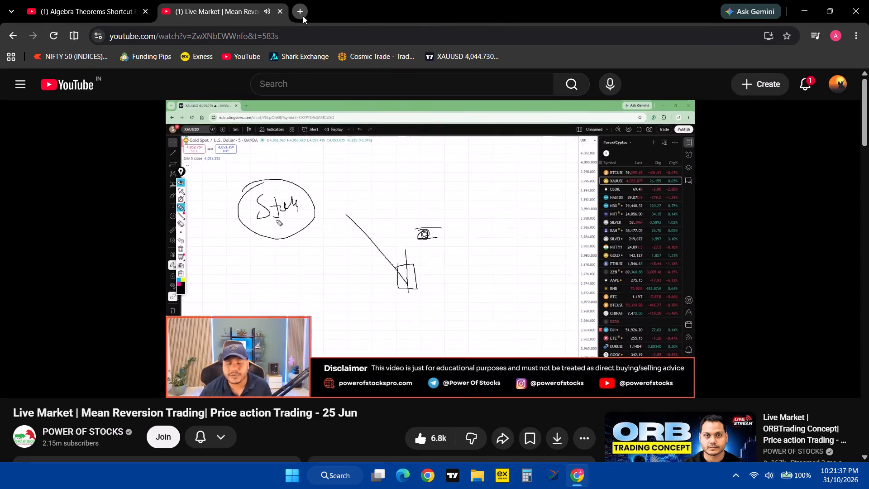
left_click(205, 55)
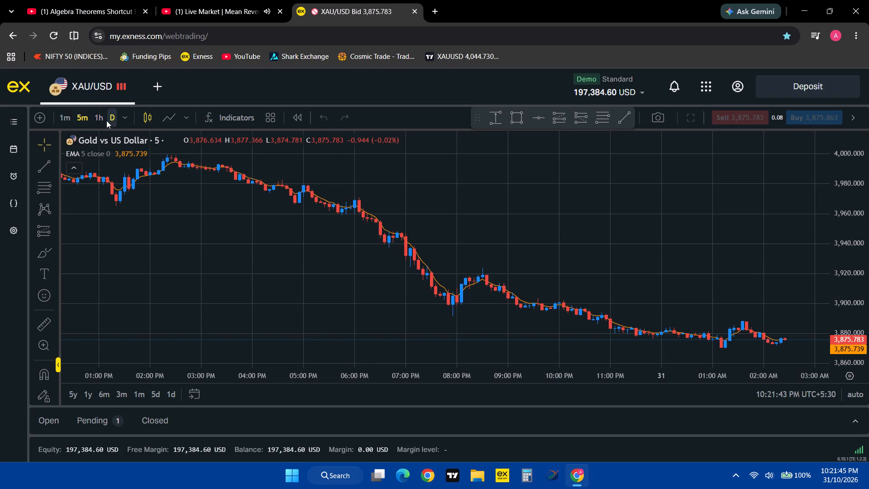
left_click(192, 388)
left_click(244, 287)
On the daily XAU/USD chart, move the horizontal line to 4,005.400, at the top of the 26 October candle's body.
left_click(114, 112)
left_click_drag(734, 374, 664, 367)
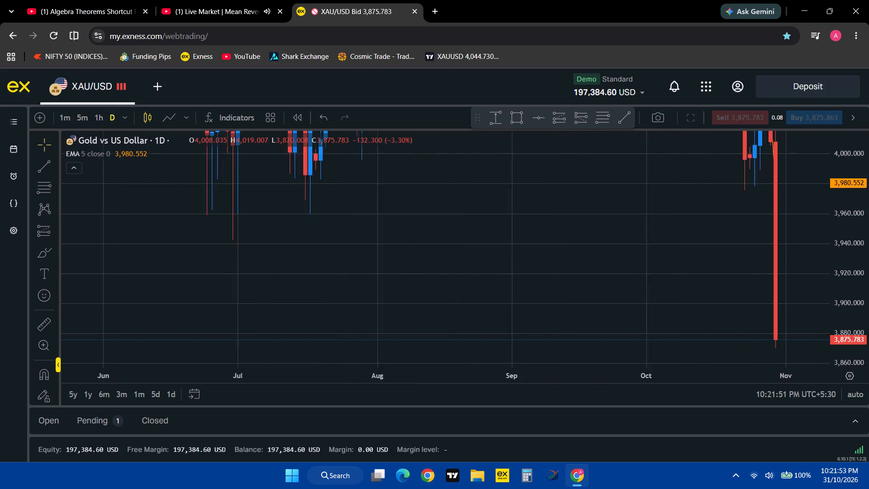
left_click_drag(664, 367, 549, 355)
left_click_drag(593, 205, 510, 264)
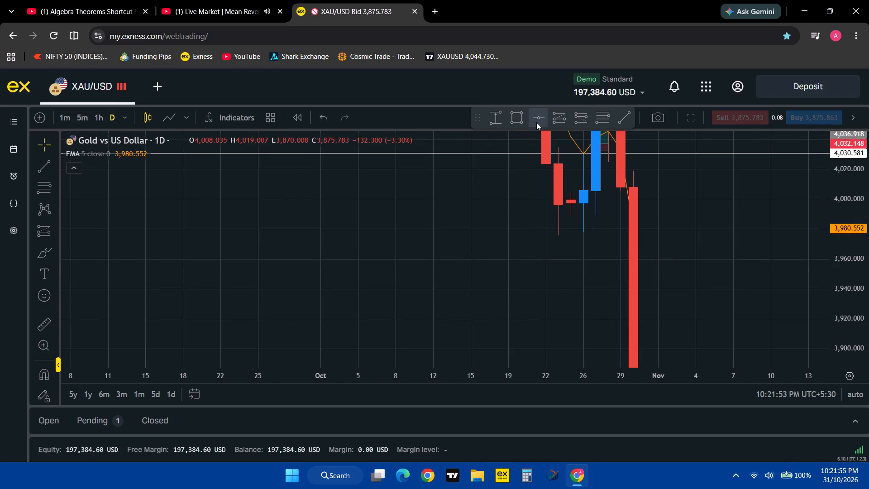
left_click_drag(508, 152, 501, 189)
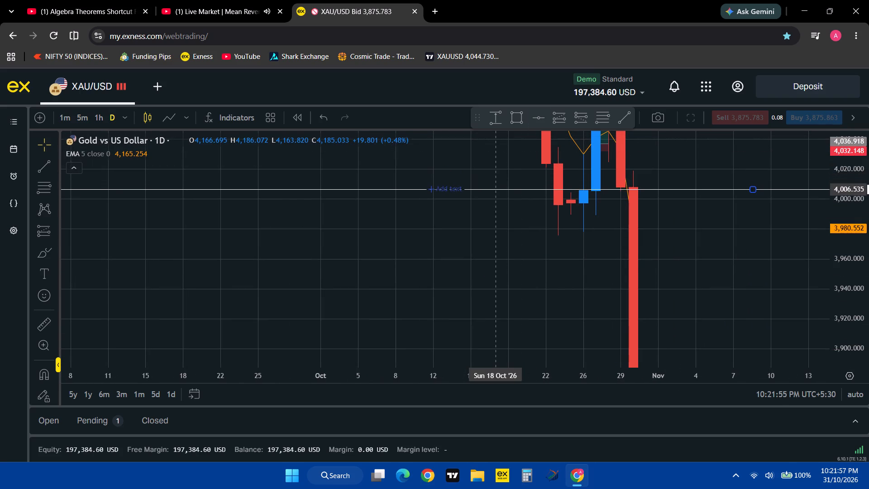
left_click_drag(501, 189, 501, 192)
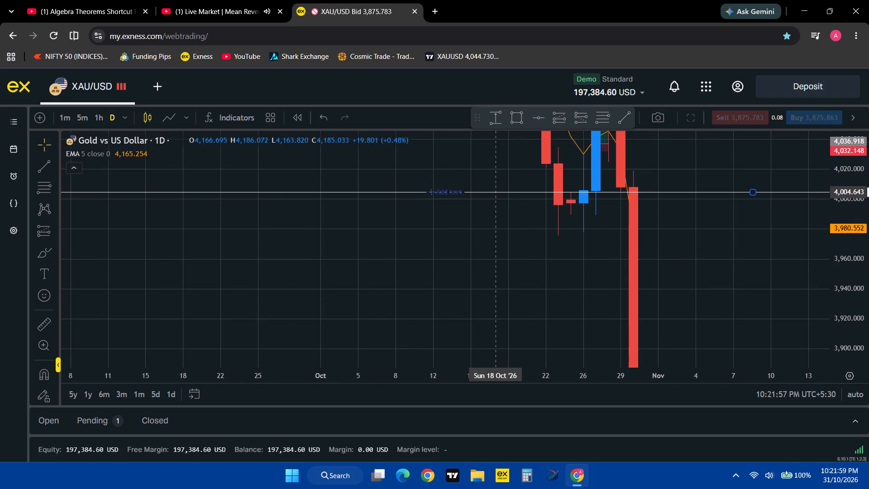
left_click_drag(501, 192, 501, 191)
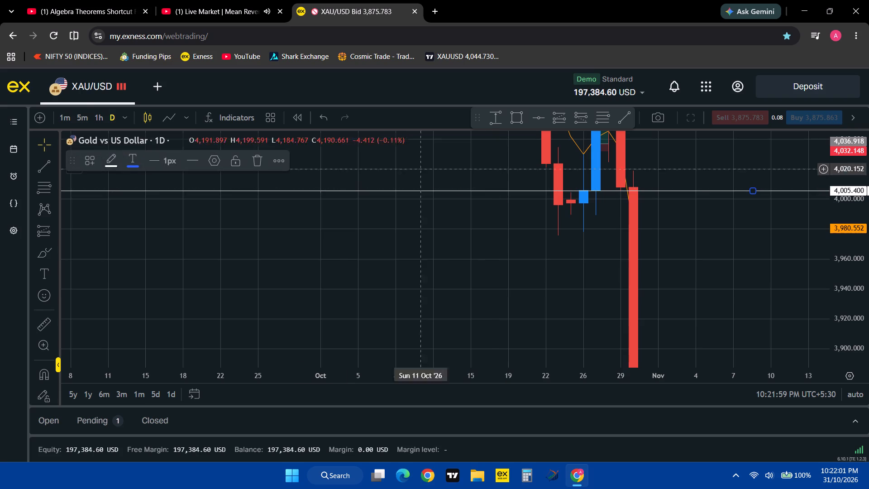
Examine the 30 October price action around the 4,005.400 line on the 5-minute chart.
left_click(82, 120)
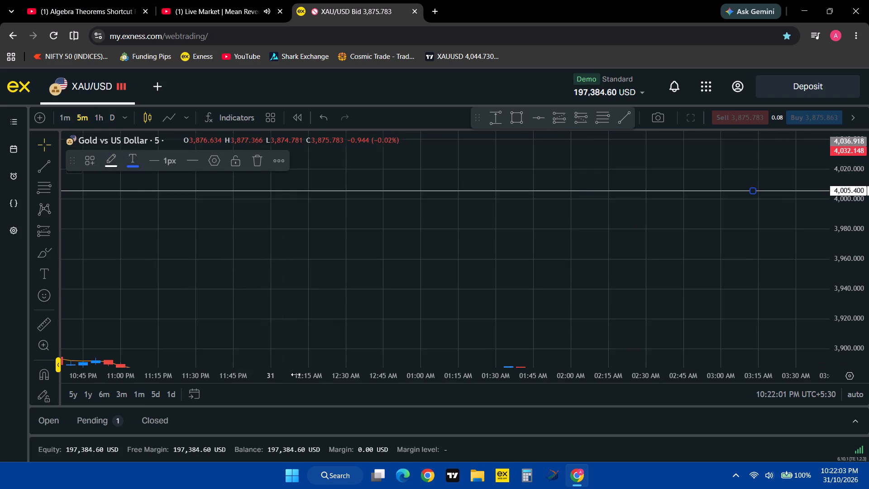
left_click_drag(296, 374, 783, 374)
left_click_drag(524, 261, 580, 351)
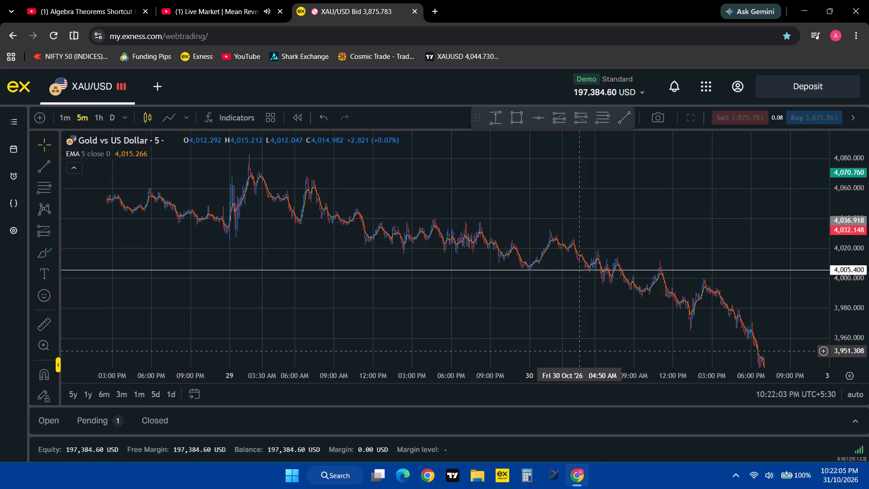
left_click_drag(630, 380, 400, 348)
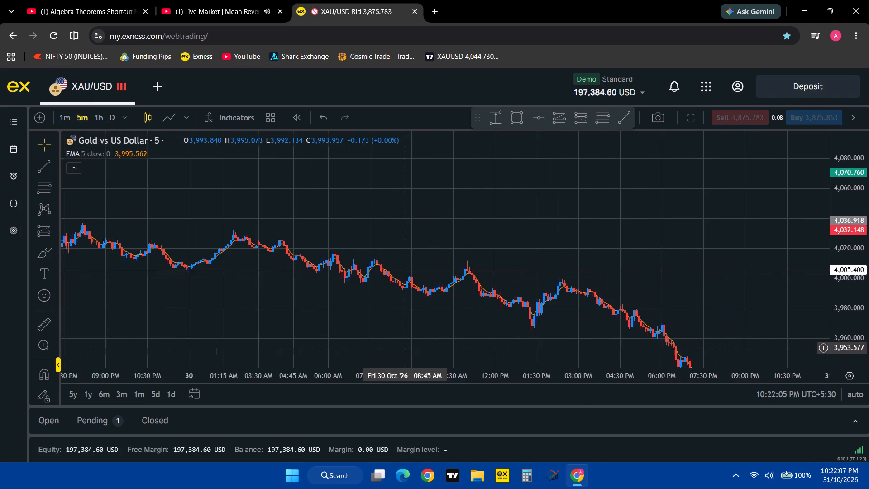
left_click_drag(395, 330, 477, 264)
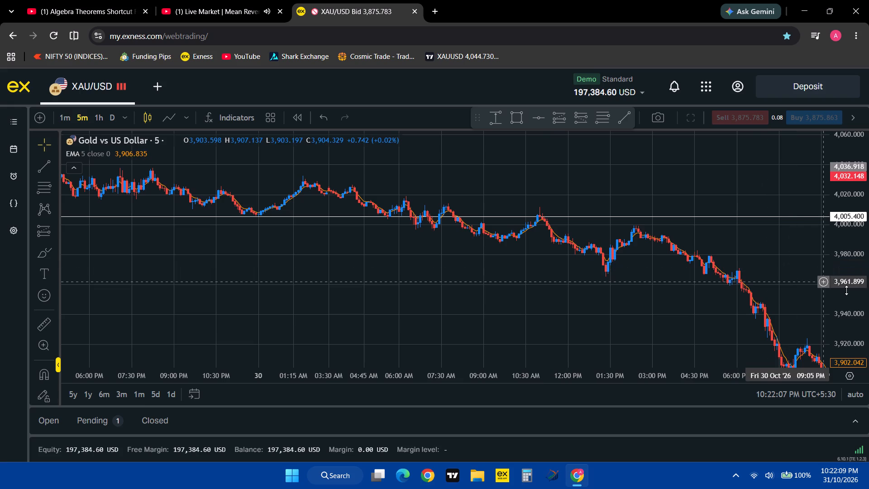
left_click_drag(846, 290, 844, 197)
left_click_drag(519, 291, 591, 333)
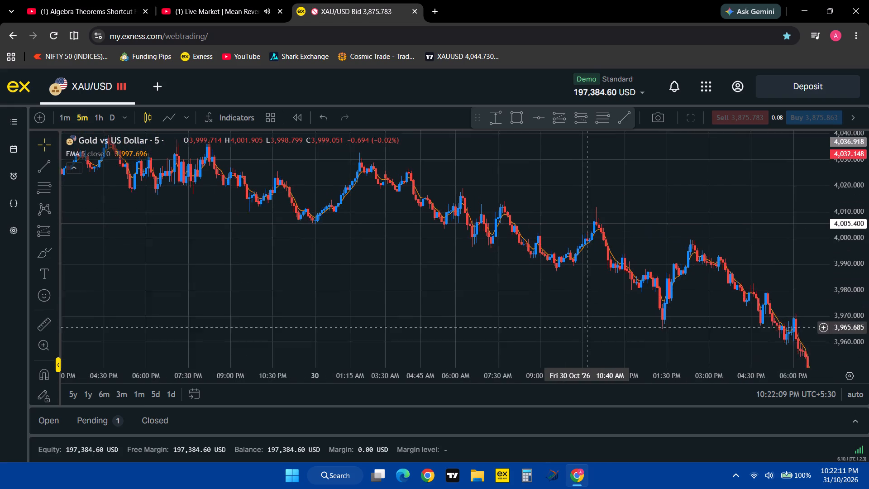
left_click_drag(591, 333, 594, 336)
left_click_drag(590, 376, 494, 366)
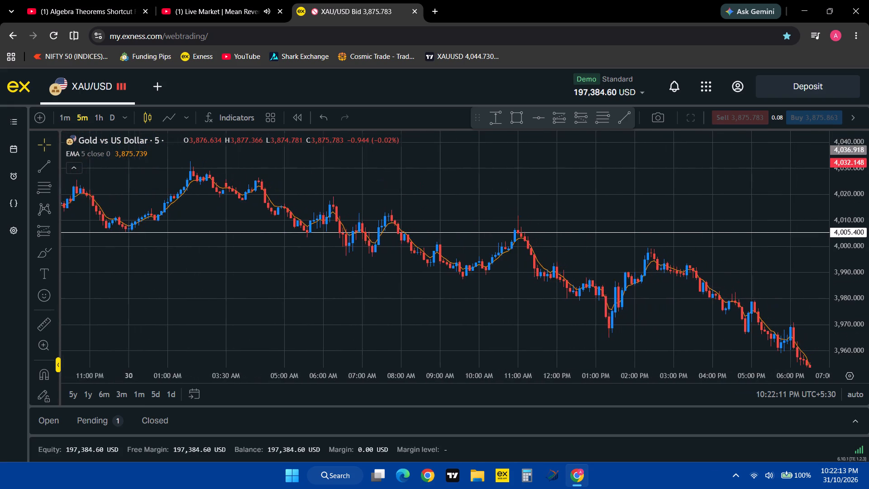
left_click_drag(494, 366, 476, 366)
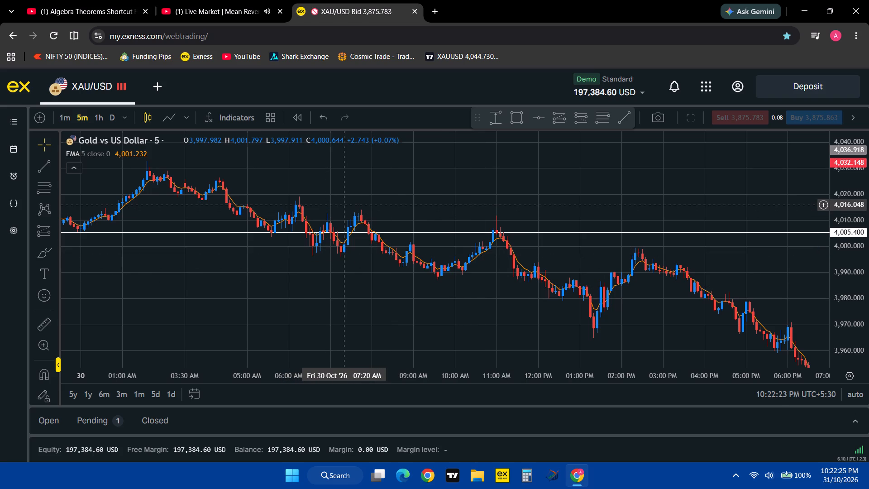
left_click_drag(374, 291, 392, 295)
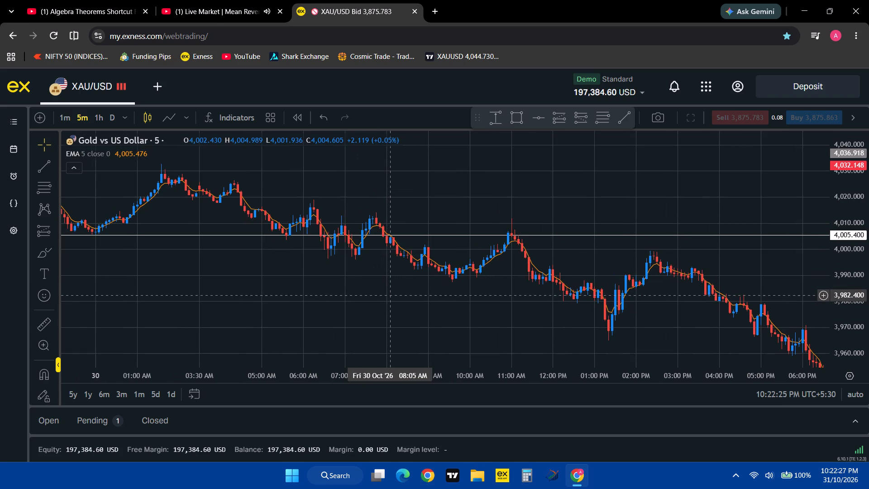
left_click_drag(392, 295, 472, 294)
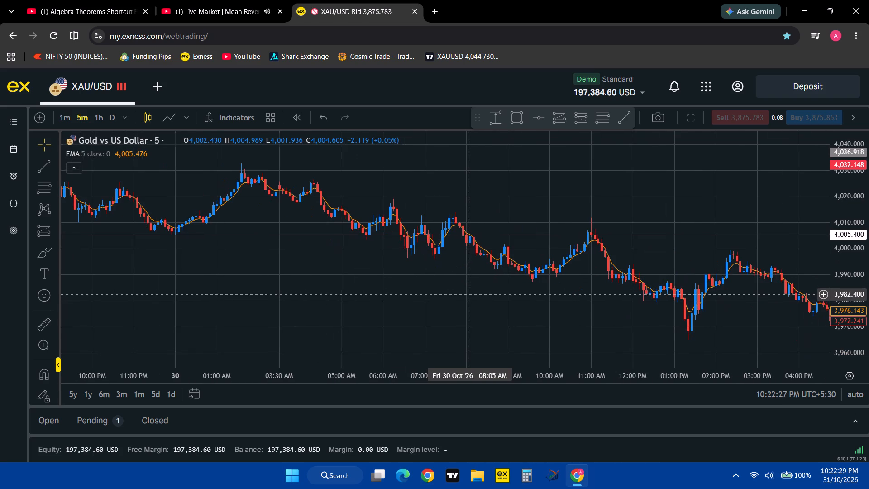
left_click_drag(506, 379, 472, 380)
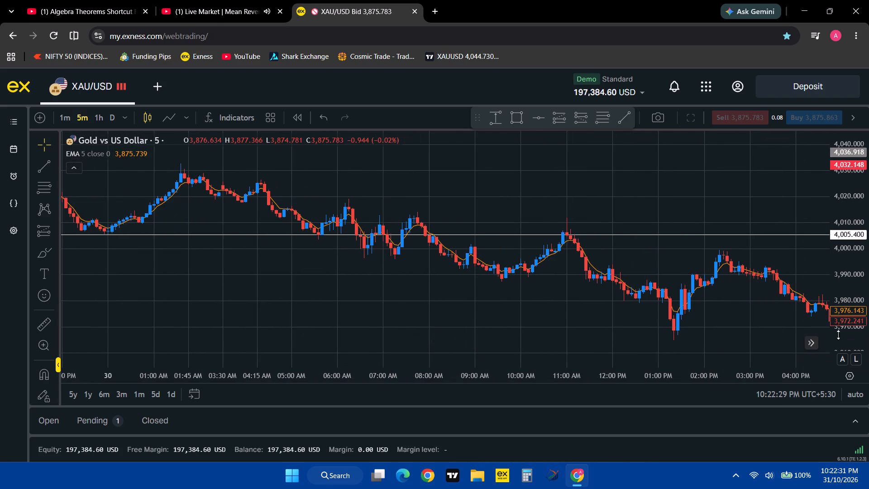
left_click_drag(841, 333, 840, 274)
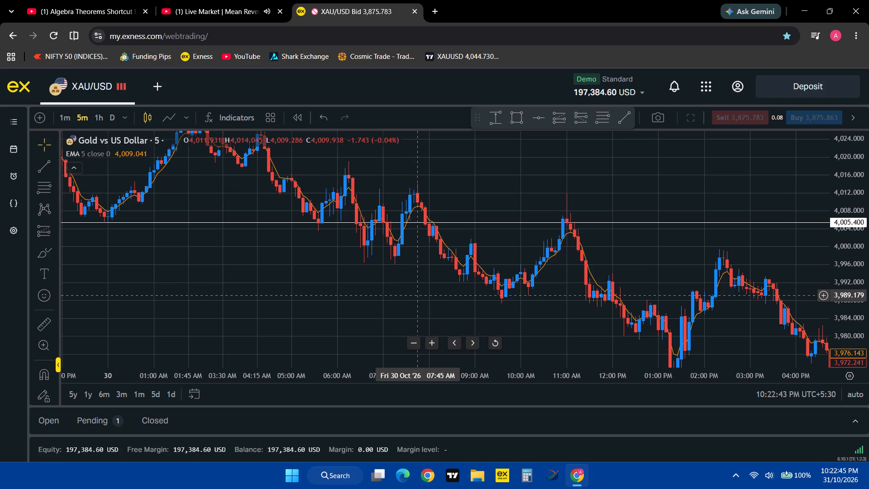
Delete the long position drawing around 27–28 October on the daily XAU/USD chart.
left_click(108, 116)
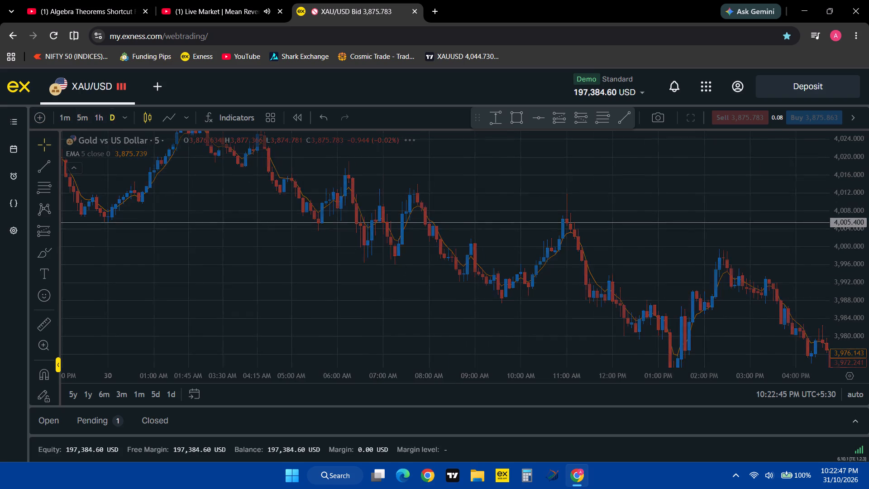
left_click_drag(848, 167, 782, 373)
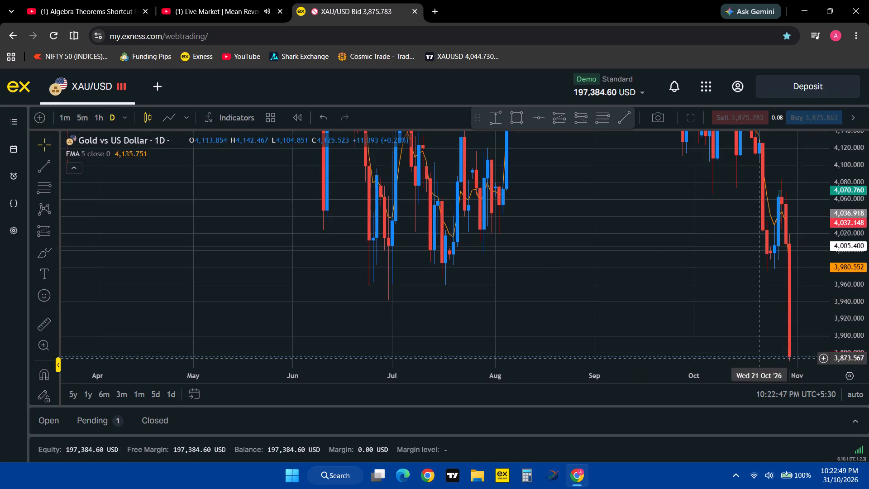
left_click_drag(754, 378, 578, 365)
left_click_drag(645, 283, 485, 286)
left_click(518, 208)
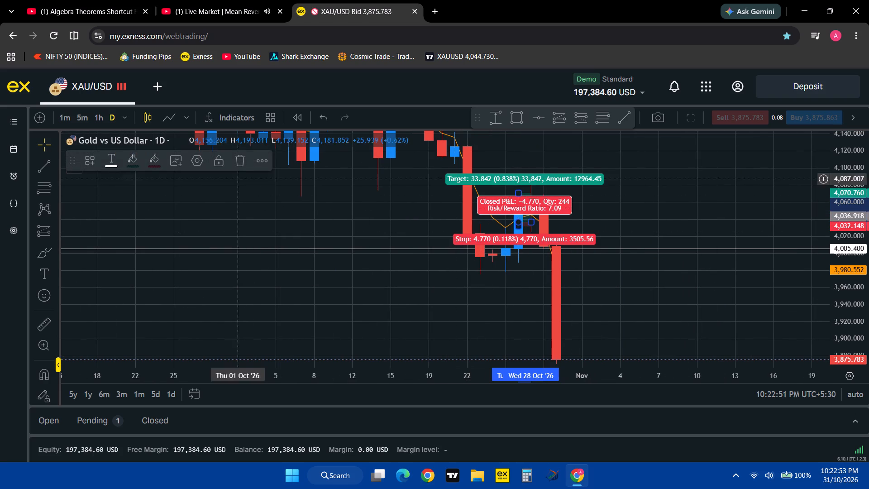
left_click(246, 161)
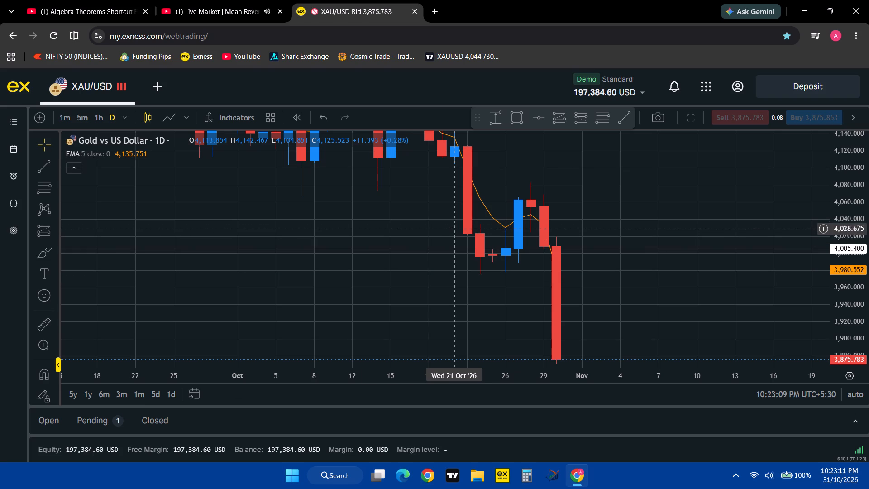
Remove all remaining drawings from the XAU/USD chart.
left_click(48, 395)
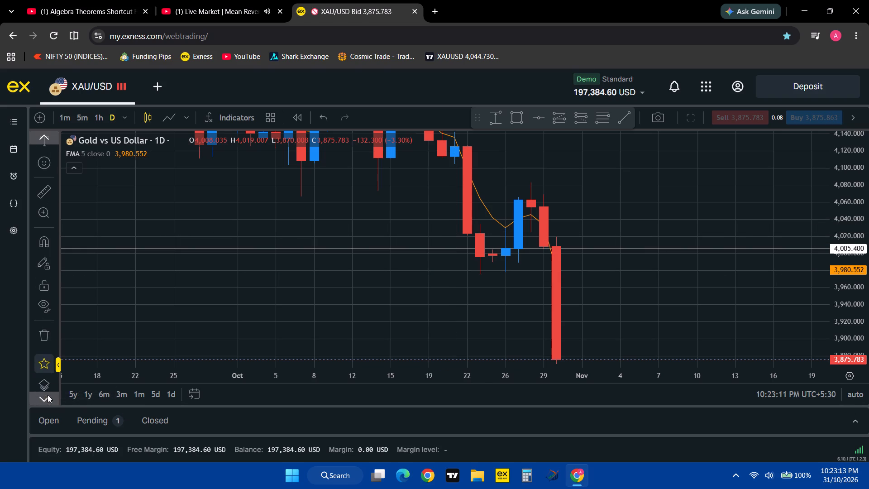
left_click(49, 332)
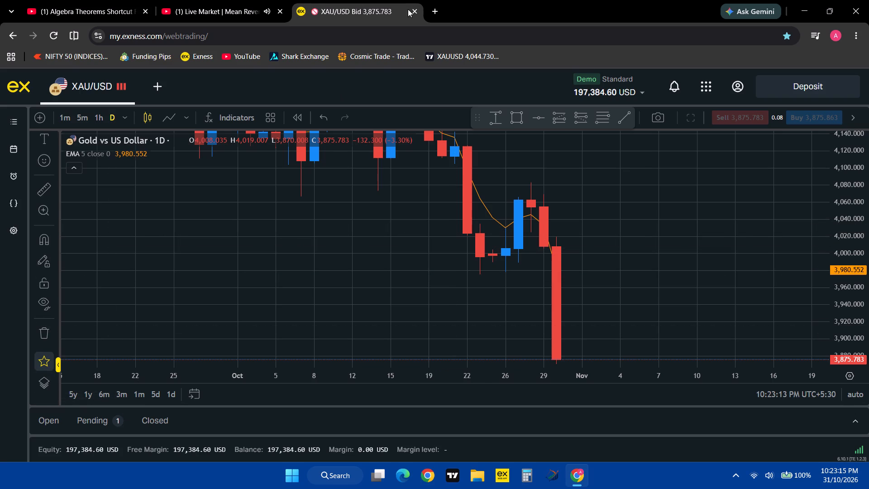
Close the XAU/USD chart tab and return to the YouTube trading video.
left_click(415, 10)
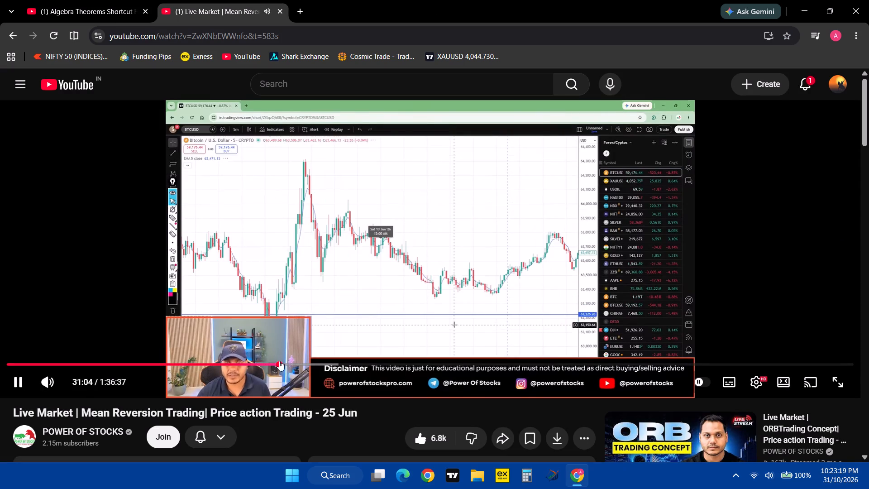
Rewind the Mean Reversion Trading video to about 28:39.
left_click(258, 366)
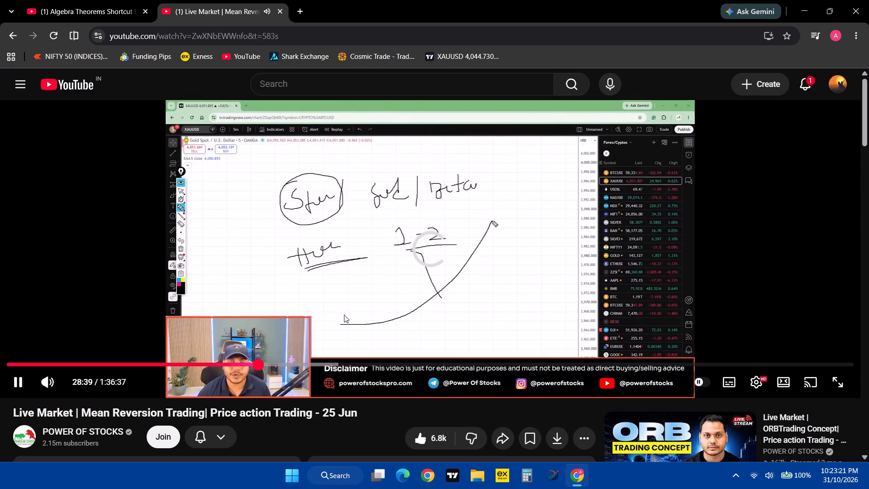
Choose a playback quality for the Mean Reversion Trading video.
left_click(754, 377)
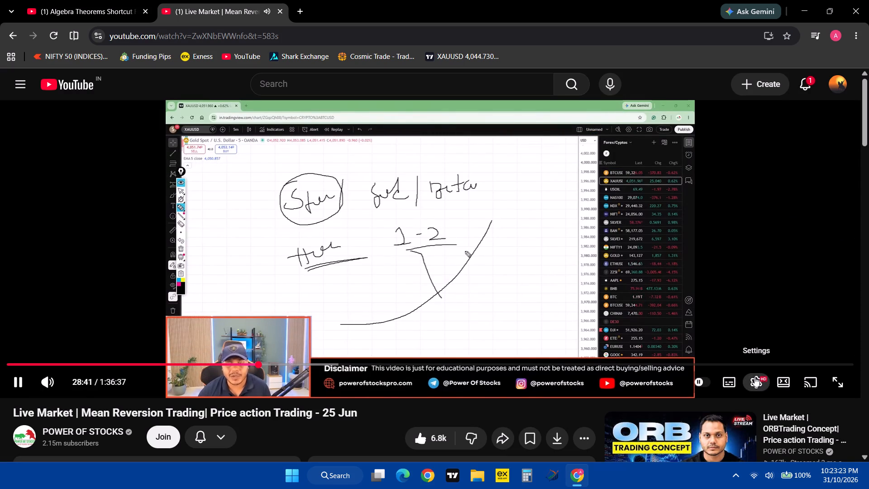
scroll(798, 350, "down", 1)
left_click(802, 340)
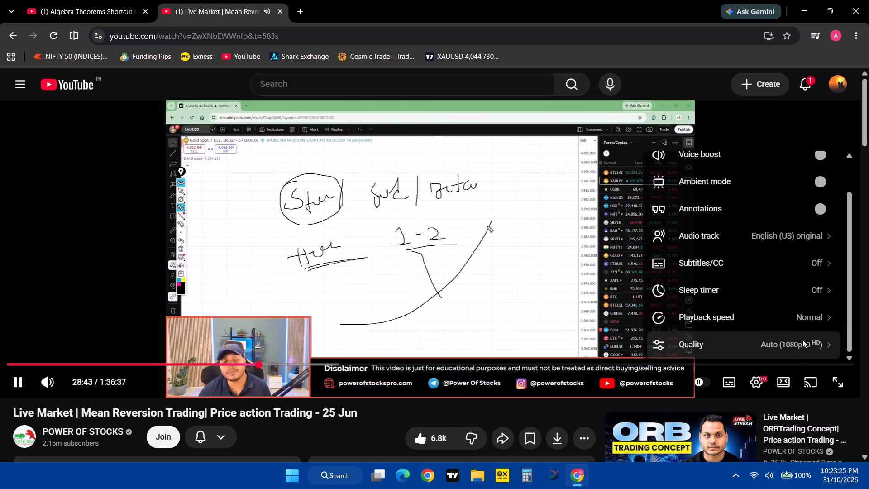
left_click(780, 181)
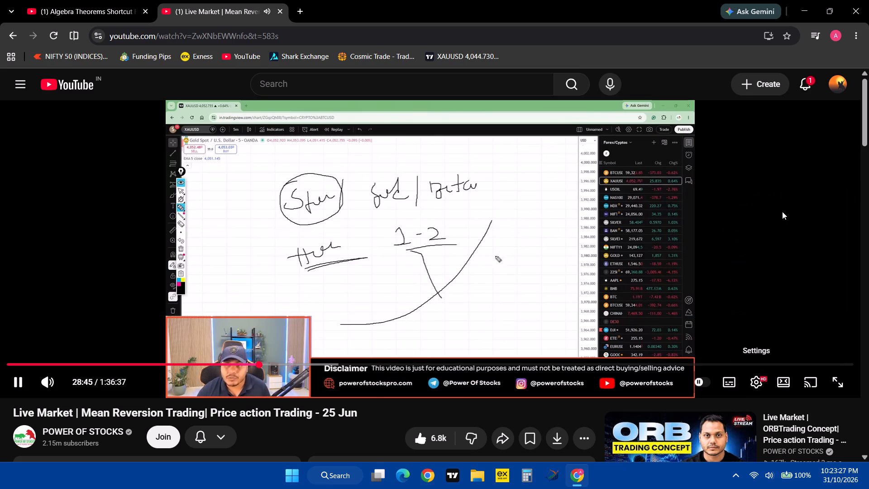